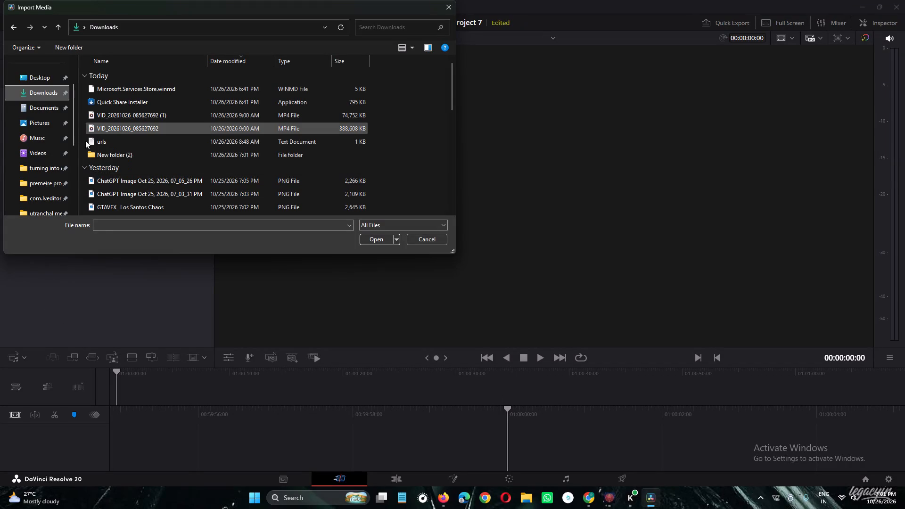
Import the Forward video from New folder (2) and change the project frame rate to match the clip.
{"action": "double_click", "coordinate": [116, 156]}
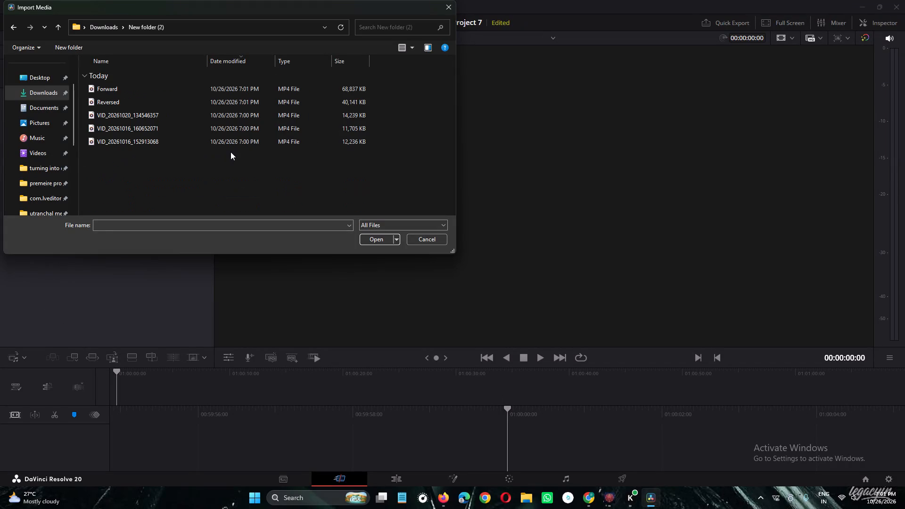
{"action": "scroll", "coordinate": [230, 152], "scroll_direction": "down", "scroll_amount": 5}
{"action": "scroll", "coordinate": [233, 152], "scroll_direction": "up", "scroll_amount": 3}
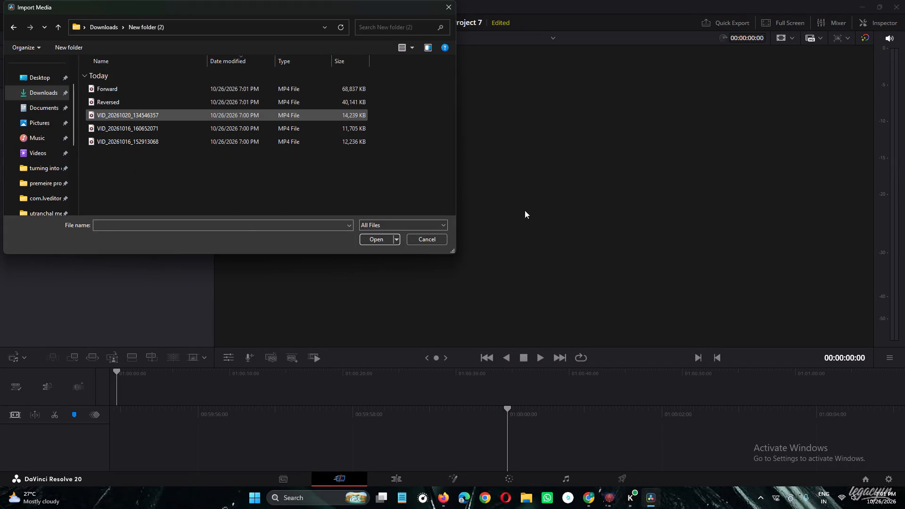
{"action": "left_click", "coordinate": [99, 90]}
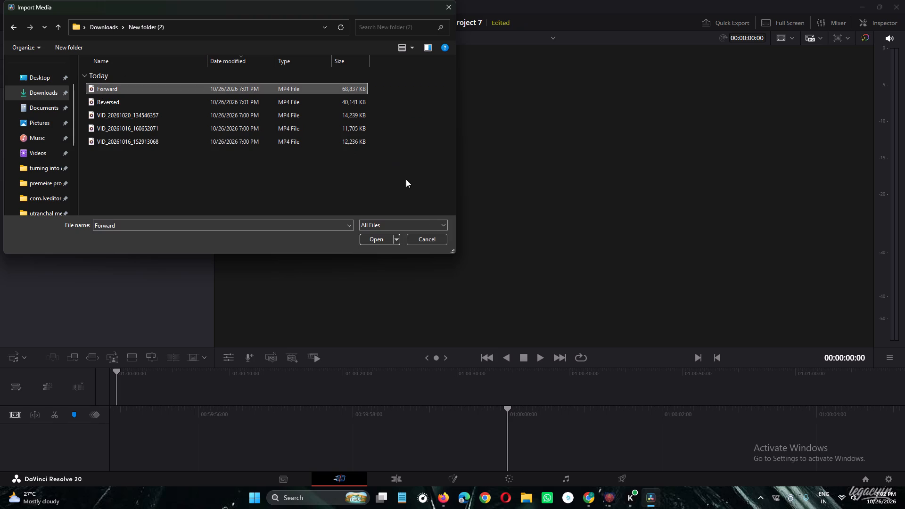
{"action": "left_click", "coordinate": [370, 238]}
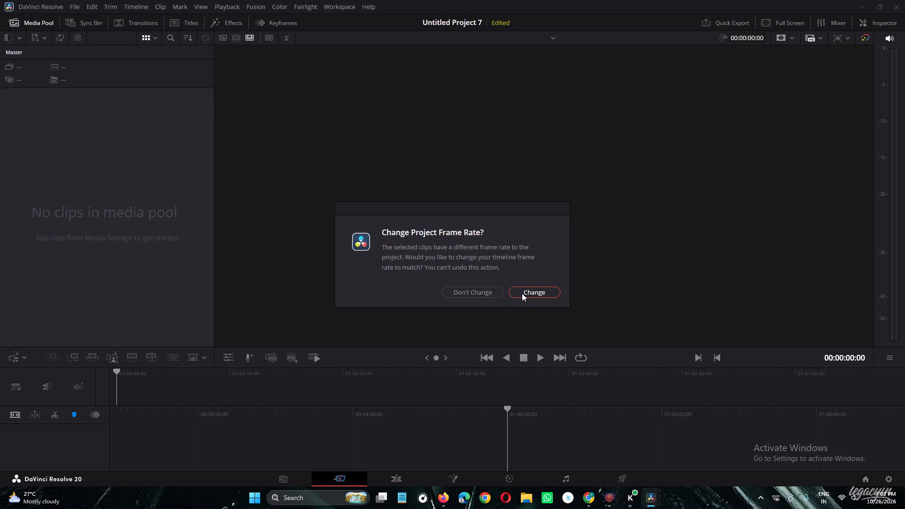
{"action": "left_click_drag", "start_coordinate": [523, 292], "coordinate": [474, 263]}
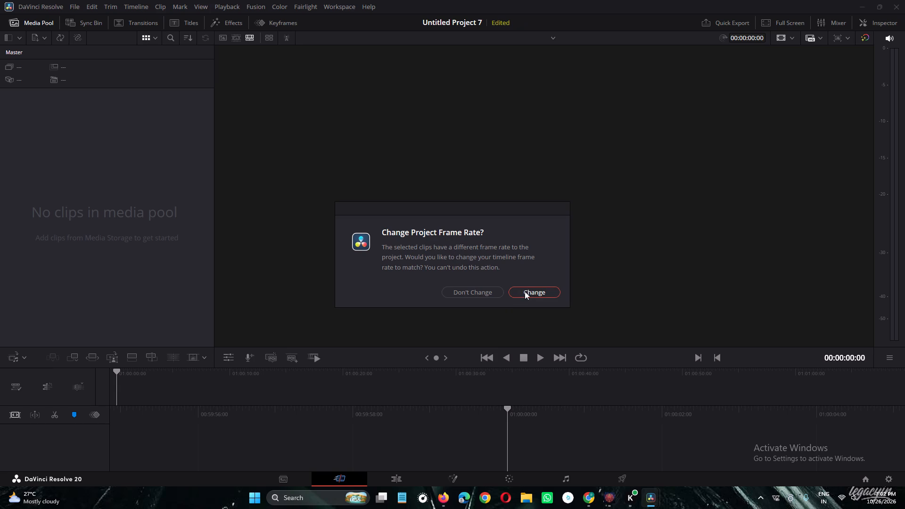
{"action": "left_click", "coordinate": [525, 291]}
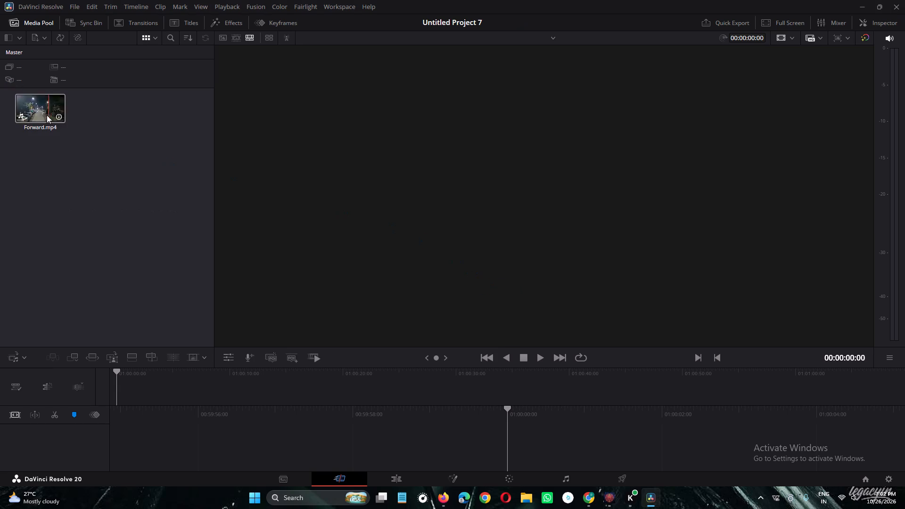
Place the Forward.mp4 clip at the start of an empty timeline.
{"action": "left_click_drag", "start_coordinate": [43, 111], "coordinate": [173, 430]}
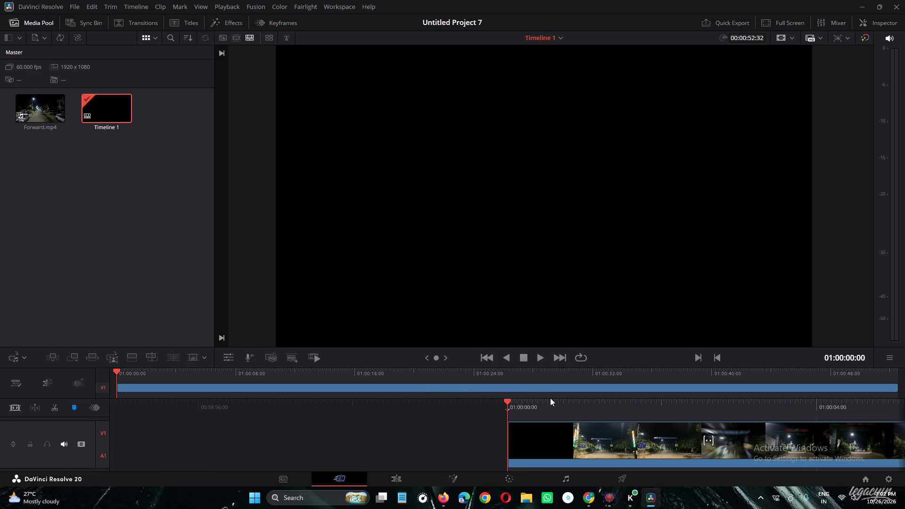
Play and scrub through the first part of the Forward clip to examine the night street footage.
{"action": "left_click", "coordinate": [537, 358]}
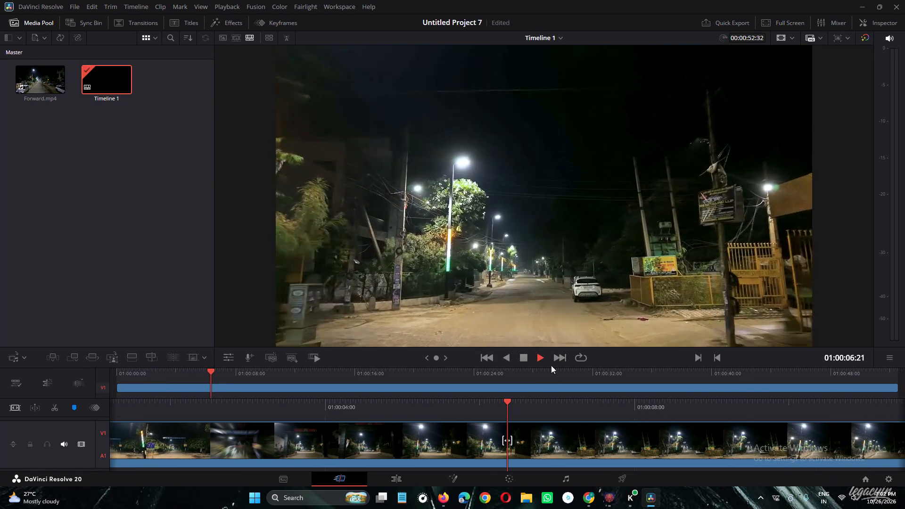
{"action": "left_click", "coordinate": [526, 357]}
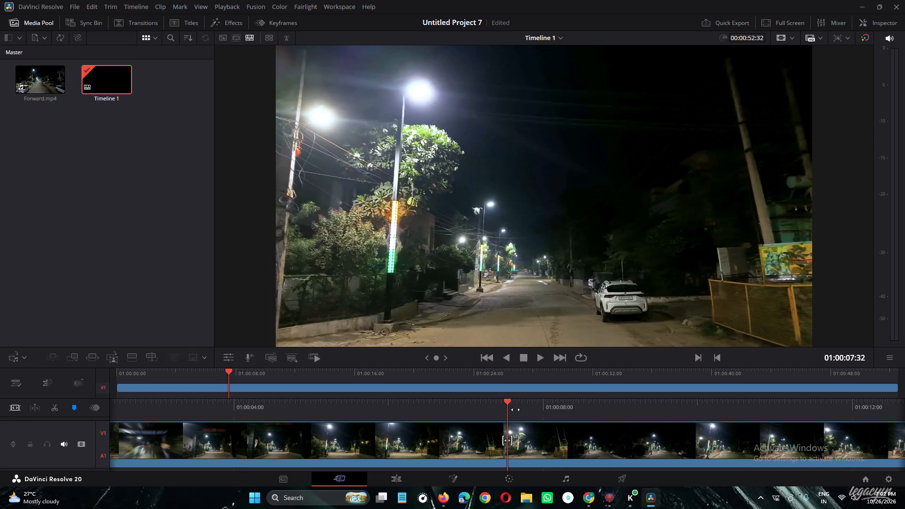
{"action": "left_click_drag", "start_coordinate": [510, 399], "coordinate": [723, 408]}
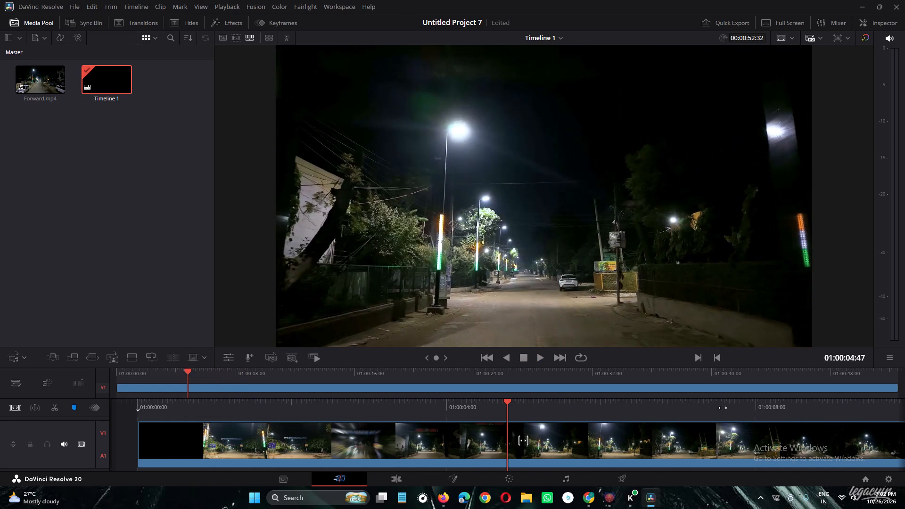
{"action": "left_click_drag", "start_coordinate": [508, 403], "coordinate": [799, 385]}
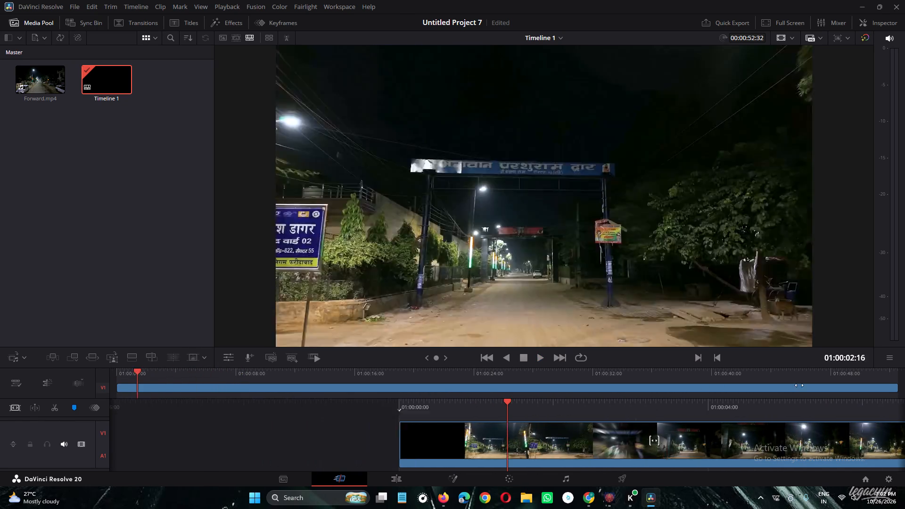
{"action": "left_click_drag", "start_coordinate": [799, 385], "coordinate": [0, 463]}
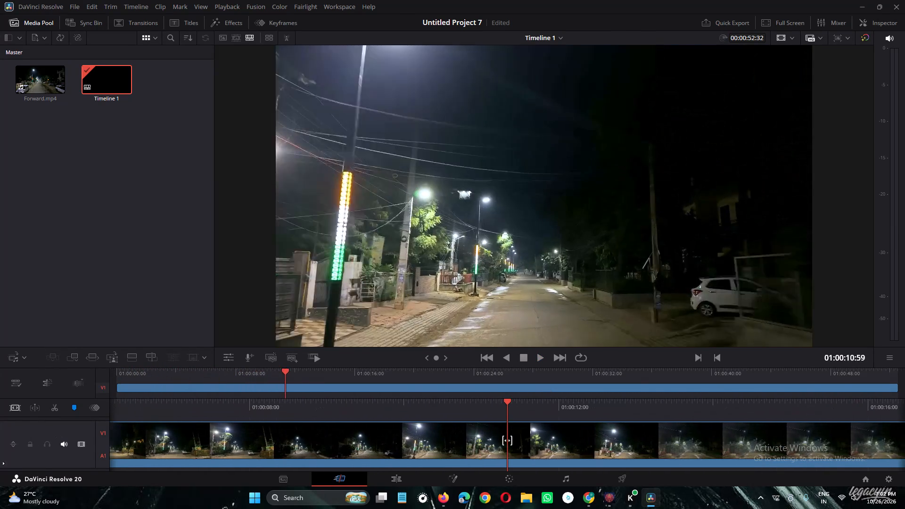
{"action": "left_click_drag", "start_coordinate": [0, 463], "coordinate": [0, 508]}
{"action": "left_click_drag", "start_coordinate": [514, 400], "coordinate": [537, 398]}
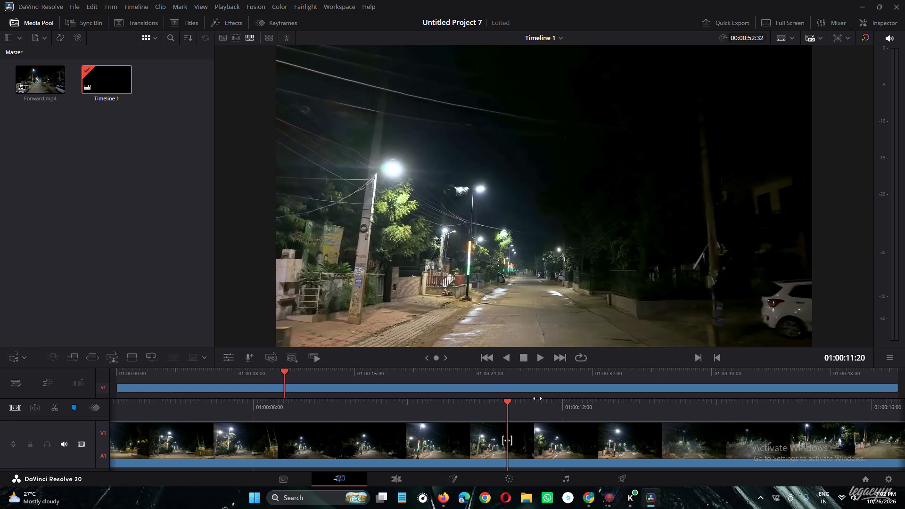
{"action": "left_click_drag", "start_coordinate": [537, 398], "coordinate": [601, 388]}
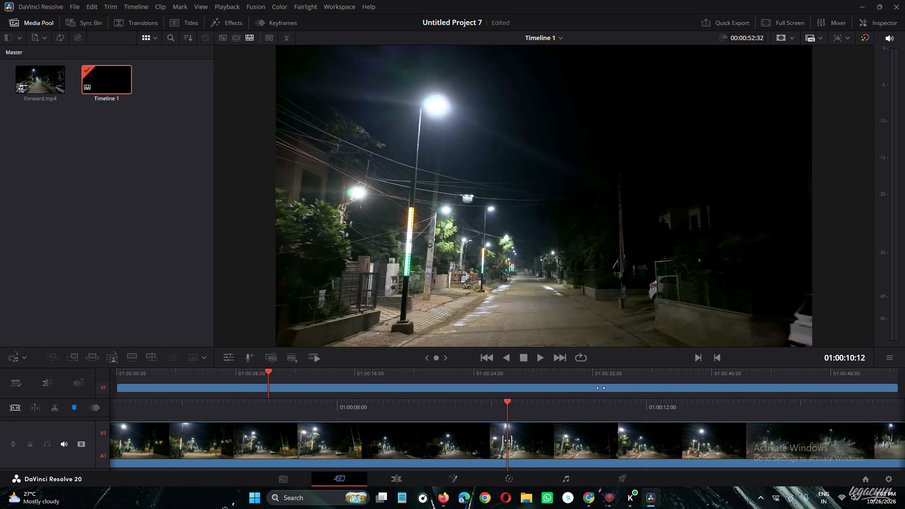
{"action": "left_click_drag", "start_coordinate": [601, 388], "coordinate": [0, 449]}
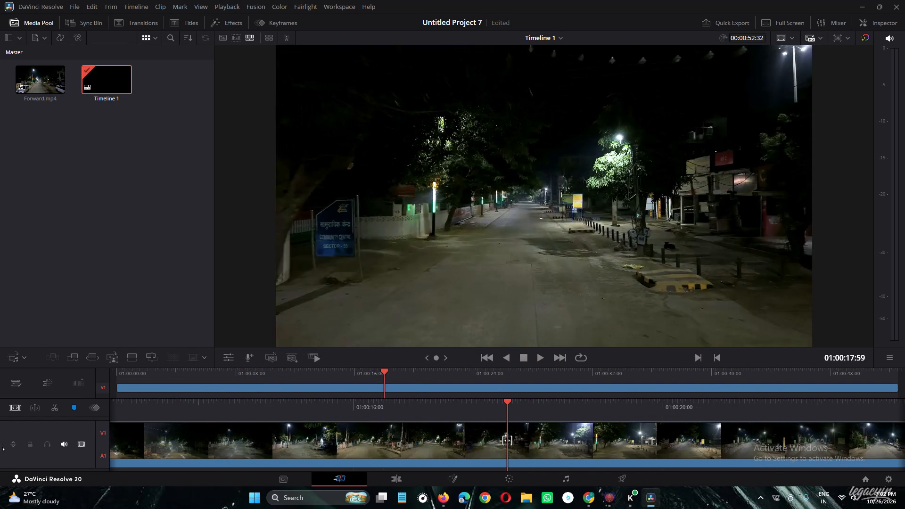
{"action": "left_click_drag", "start_coordinate": [0, 449], "coordinate": [26, 463]}
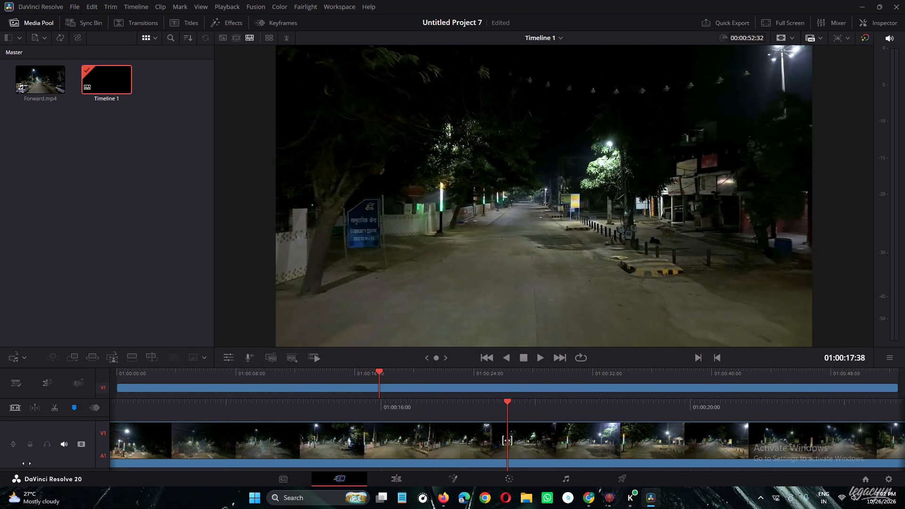
{"action": "left_click_drag", "start_coordinate": [26, 463], "coordinate": [379, 421]}
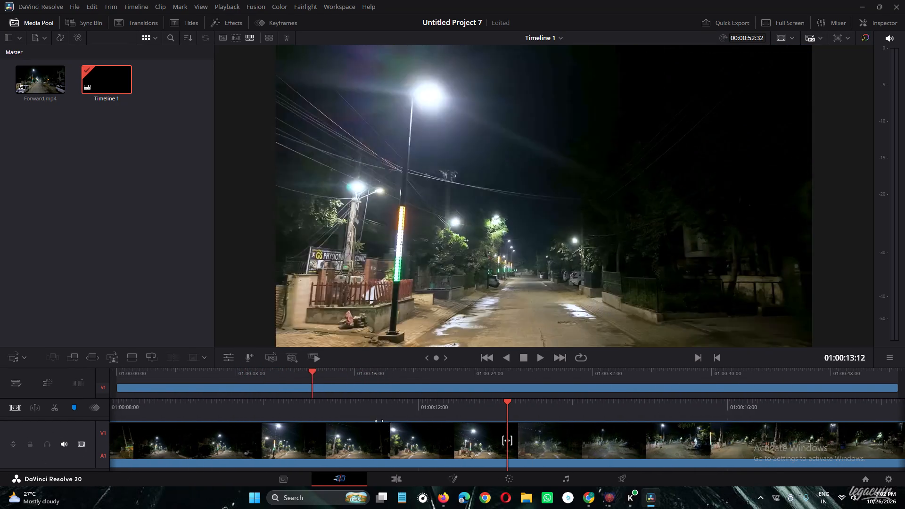
{"action": "left_click_drag", "start_coordinate": [379, 421], "coordinate": [820, 358]}
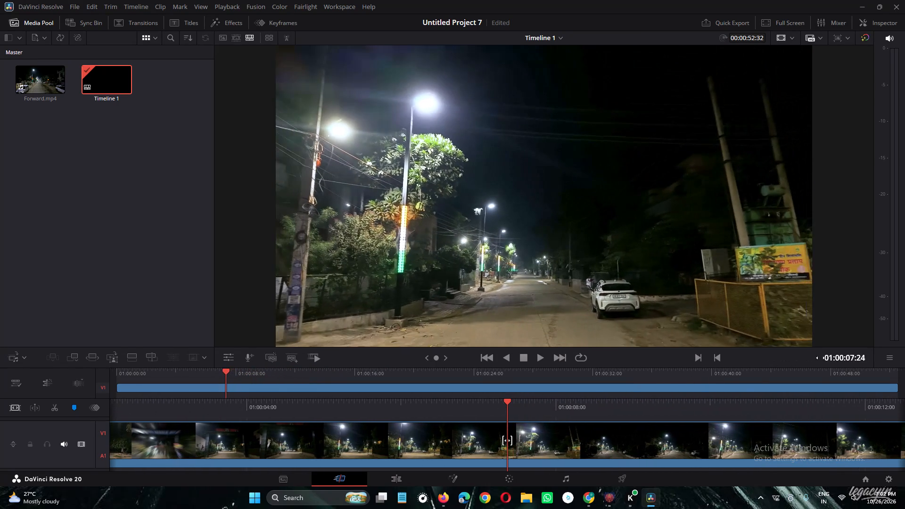
{"action": "left_click_drag", "start_coordinate": [820, 358], "coordinate": [904, 361]}
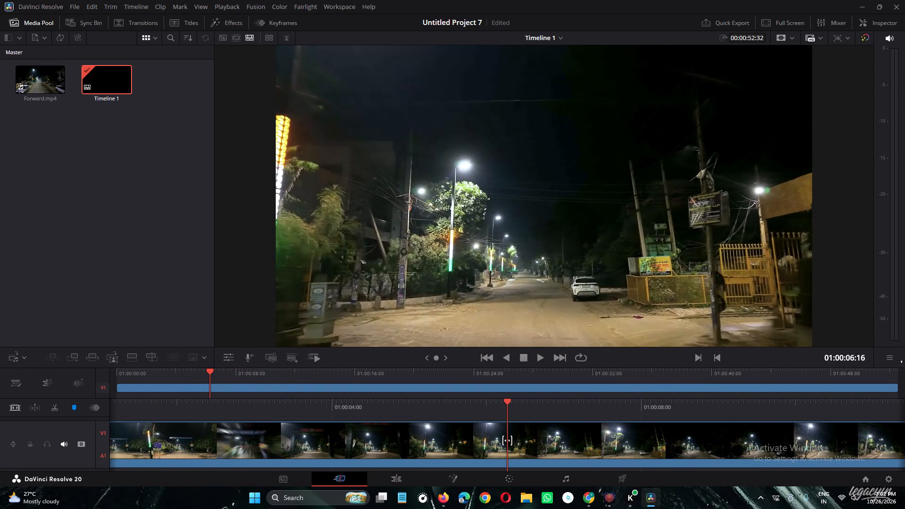
{"action": "left_click_drag", "start_coordinate": [904, 361], "coordinate": [904, 359]}
{"action": "left_click_drag", "start_coordinate": [506, 404], "coordinate": [523, 406]}
{"action": "left_click_drag", "start_coordinate": [523, 406], "coordinate": [831, 391]}
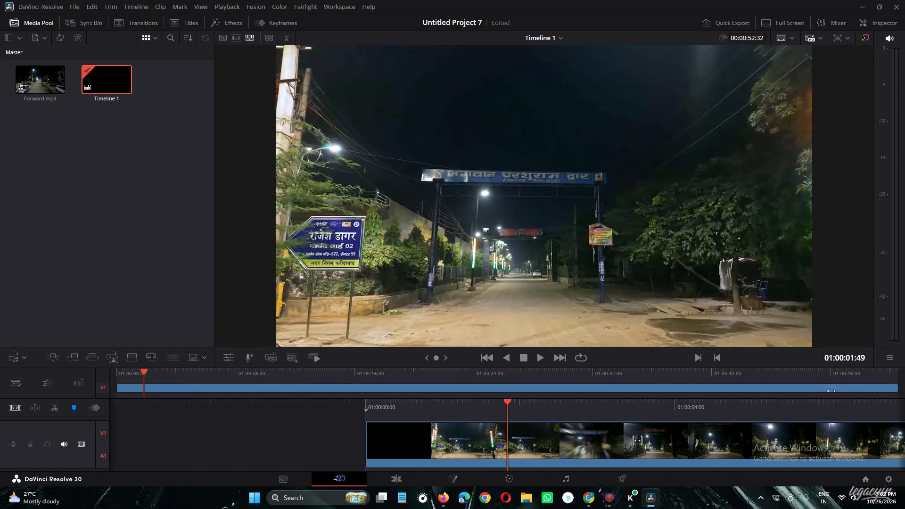
{"action": "left_click_drag", "start_coordinate": [831, 391], "coordinate": [511, 435]}
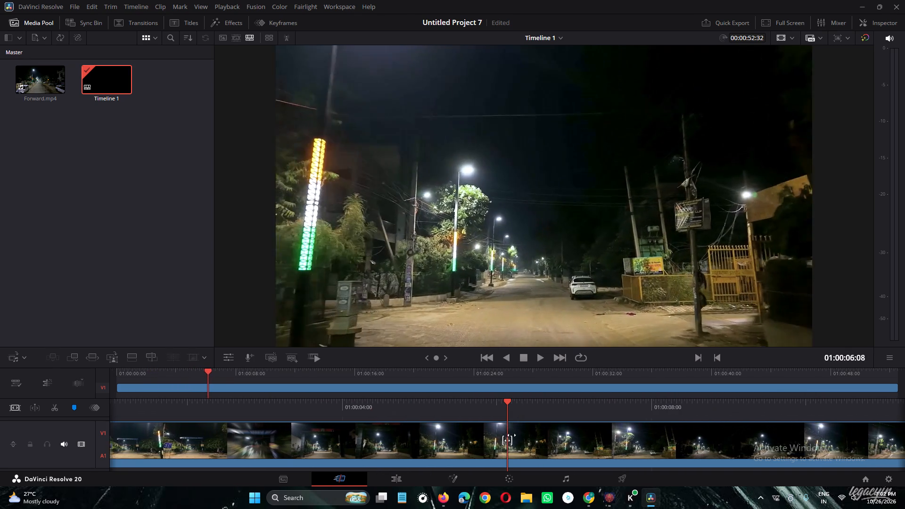
{"action": "left_click_drag", "start_coordinate": [511, 435], "coordinate": [561, 413]}
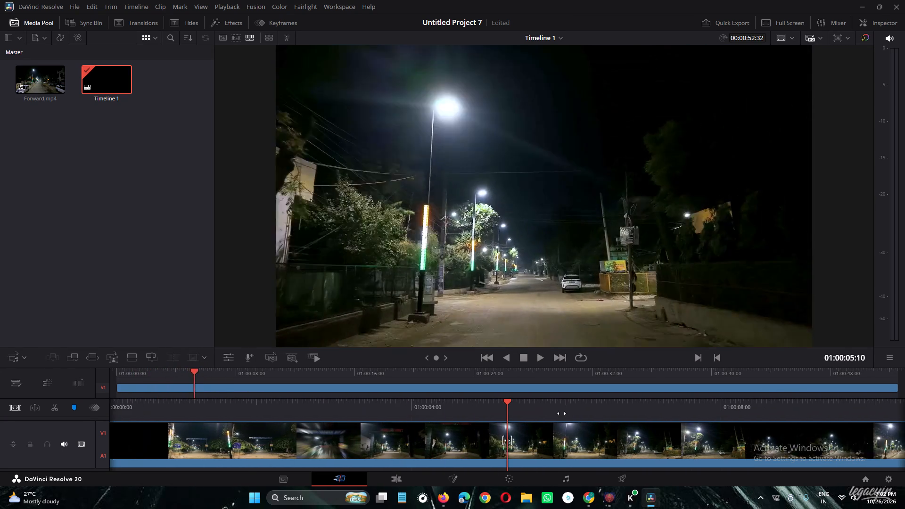
{"action": "left_click_drag", "start_coordinate": [561, 413], "coordinate": [904, 451]}
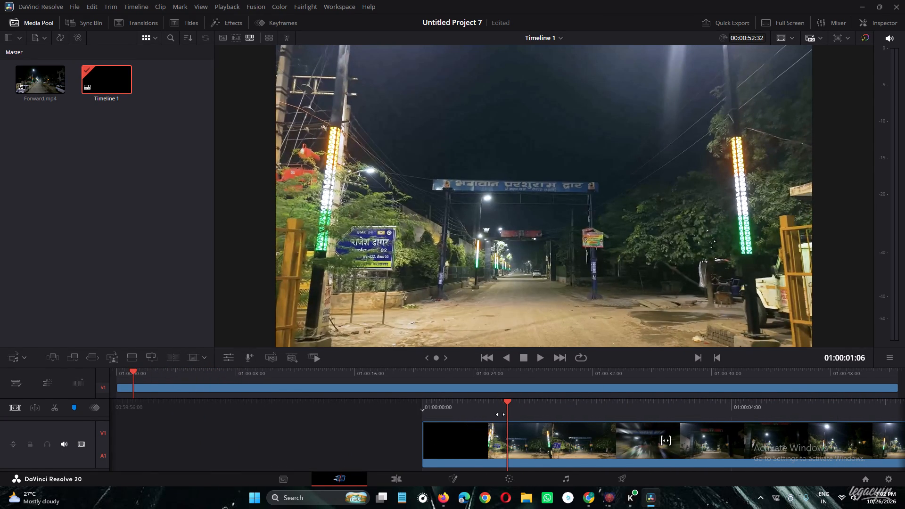
Park the playhead at 01:00:07:23 and switch to the Color page.
{"action": "left_click_drag", "start_coordinate": [510, 411], "coordinate": [24, 400]}
{"action": "left_click", "coordinate": [507, 472]}
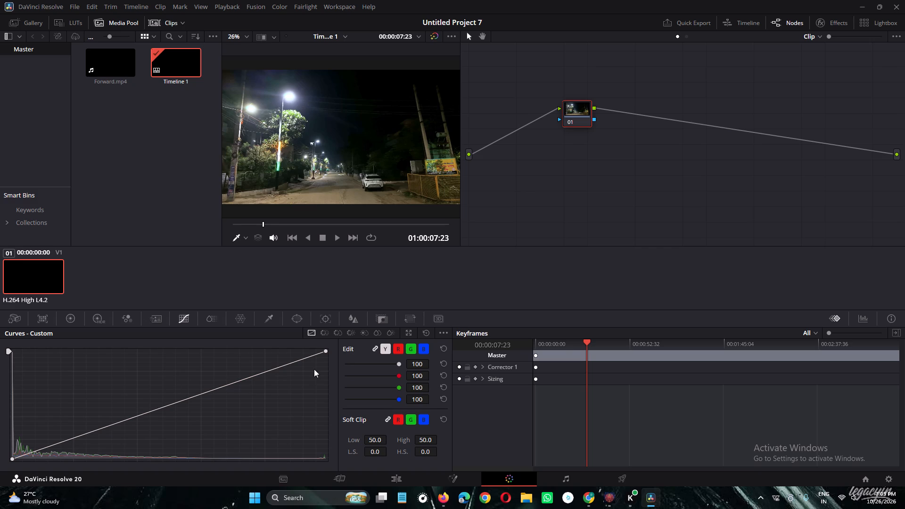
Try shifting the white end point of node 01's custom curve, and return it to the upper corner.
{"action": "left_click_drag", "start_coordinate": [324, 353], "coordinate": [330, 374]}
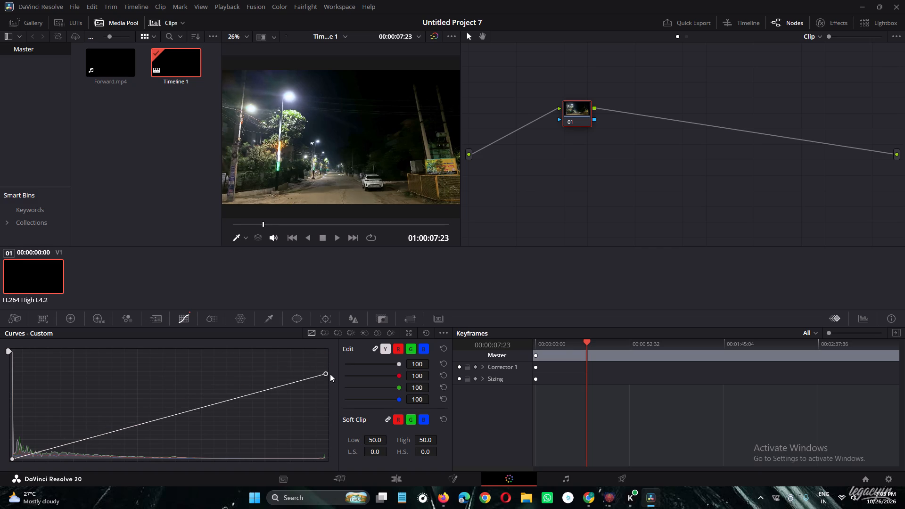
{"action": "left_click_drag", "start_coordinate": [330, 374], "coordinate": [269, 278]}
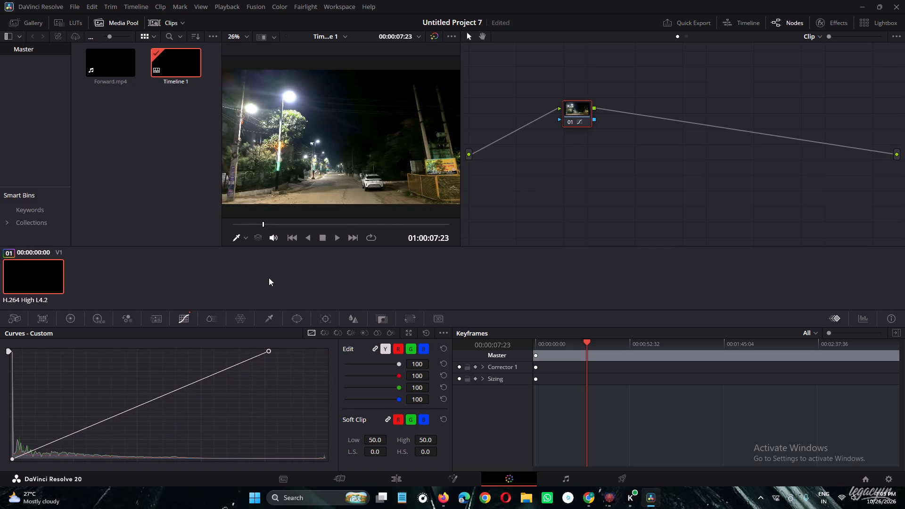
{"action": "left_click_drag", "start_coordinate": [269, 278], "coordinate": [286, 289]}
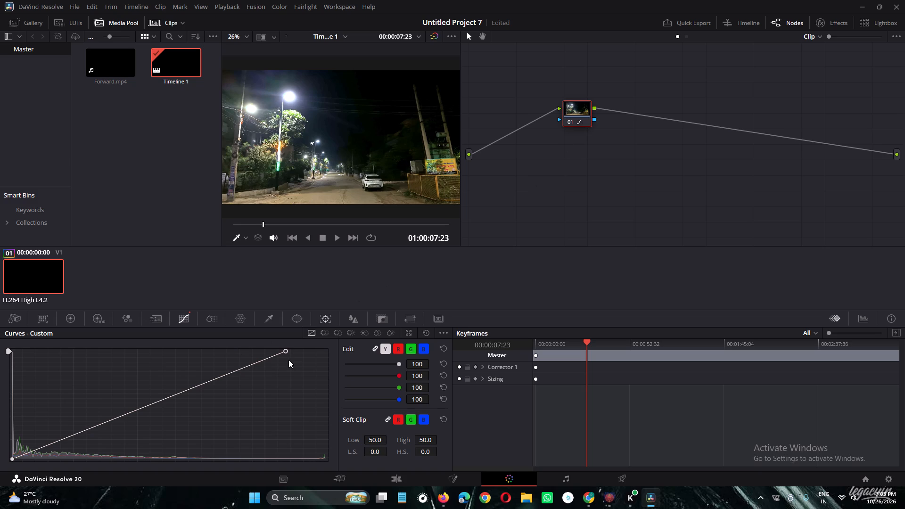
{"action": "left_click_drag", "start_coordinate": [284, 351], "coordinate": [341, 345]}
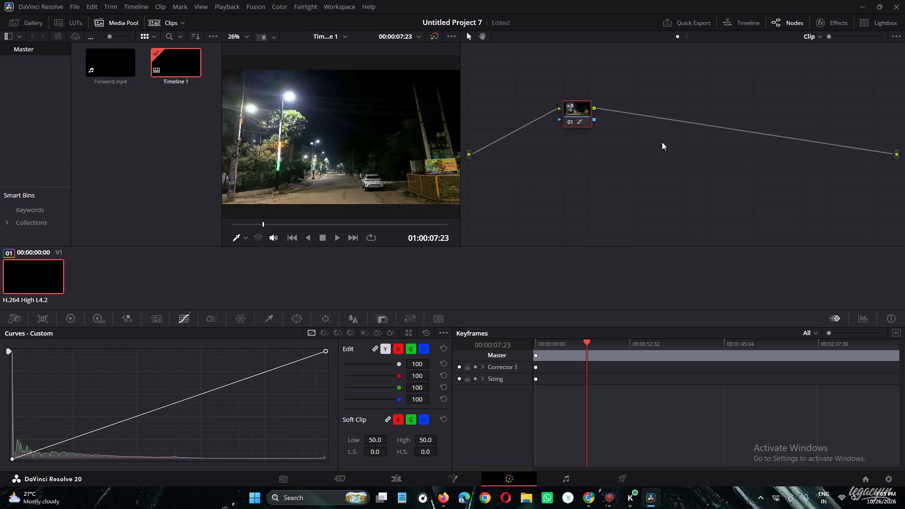
Add two serial corrector nodes, 02 and 03, after node 01.
{"action": "left_click", "coordinate": [662, 142]}
{"action": "key", "text": "alt+k"}
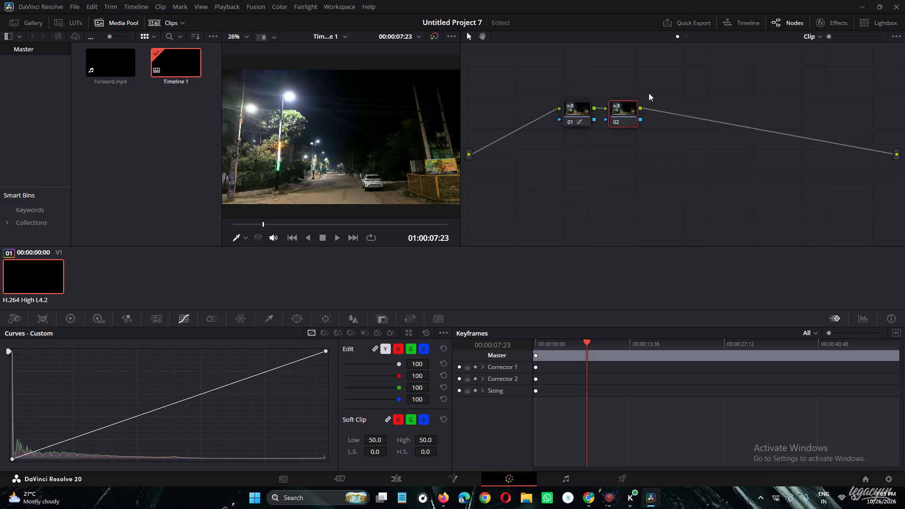
{"action": "left_click", "coordinate": [621, 115]}
{"action": "left_click", "coordinate": [621, 115]}
{"action": "key", "text": "alt+k"}
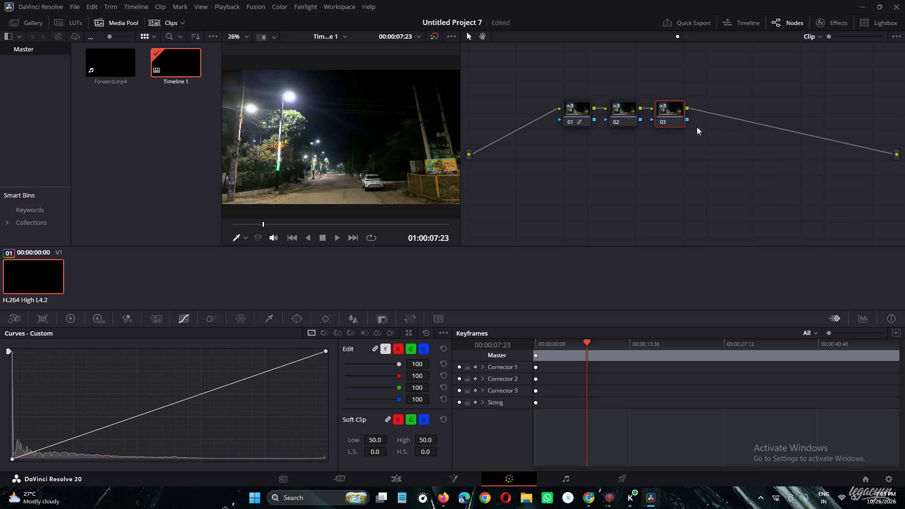
Append a fourth corrector node, 04, to the end of the serial node chain.
{"action": "left_click", "coordinate": [637, 108]}
{"action": "left_click", "coordinate": [619, 115]}
{"action": "left_click", "coordinate": [570, 103]}
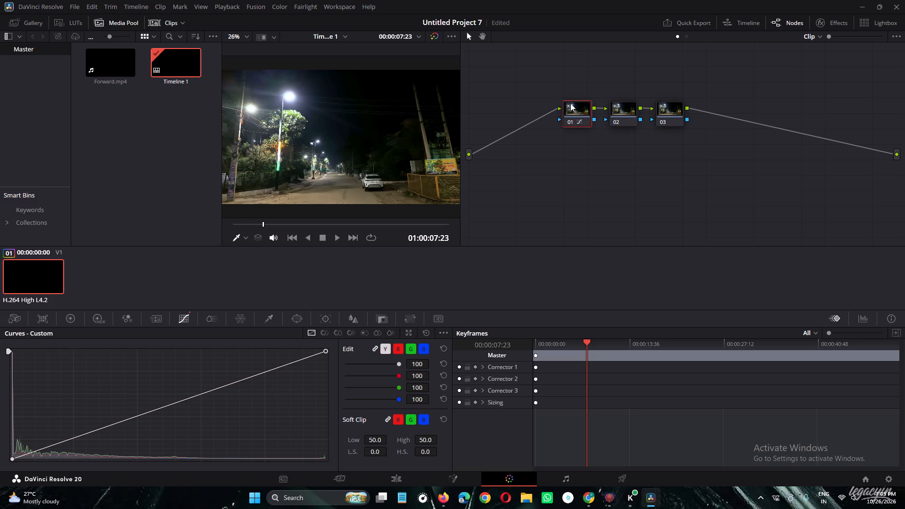
{"action": "key", "text": "alt+k"}
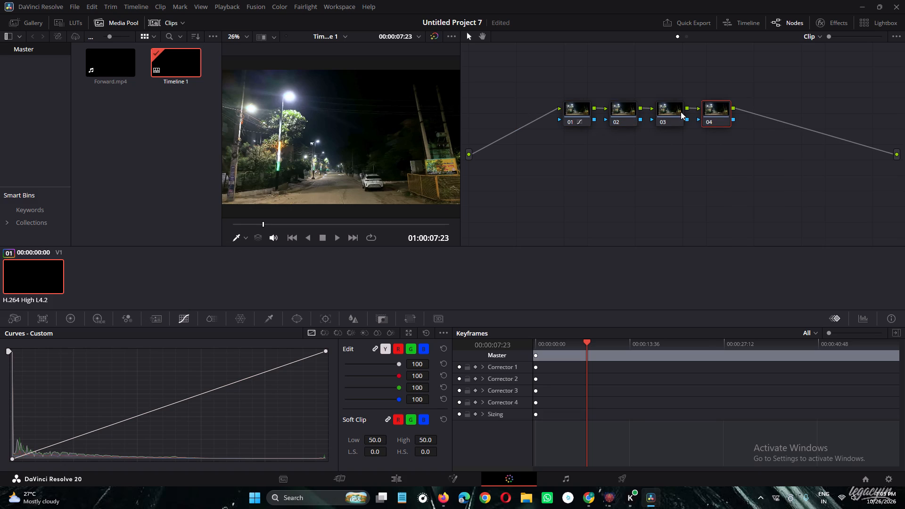
Brighten node 02 by moving the linked custom curve's white end point inward along the top edge to about four fifths of the width.
{"action": "left_click", "coordinate": [623, 109]}
{"action": "left_click", "coordinate": [323, 329]}
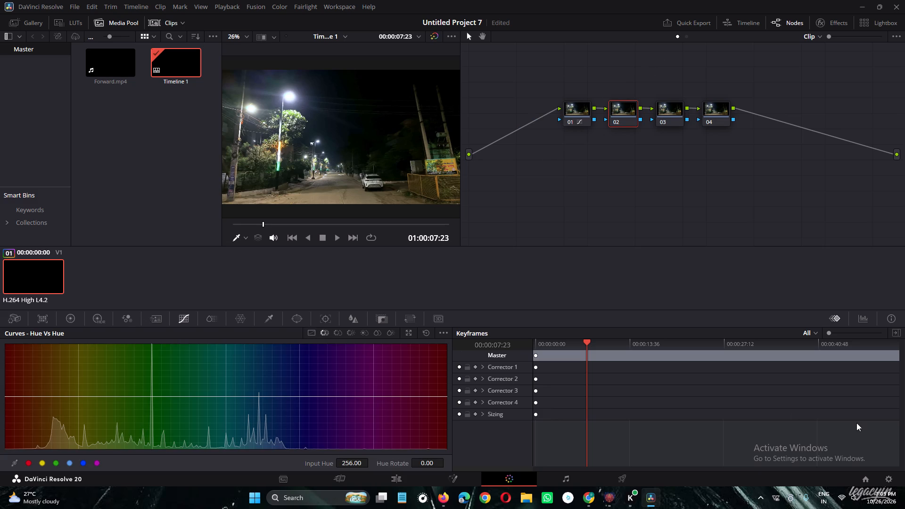
{"action": "left_click", "coordinate": [313, 335]}
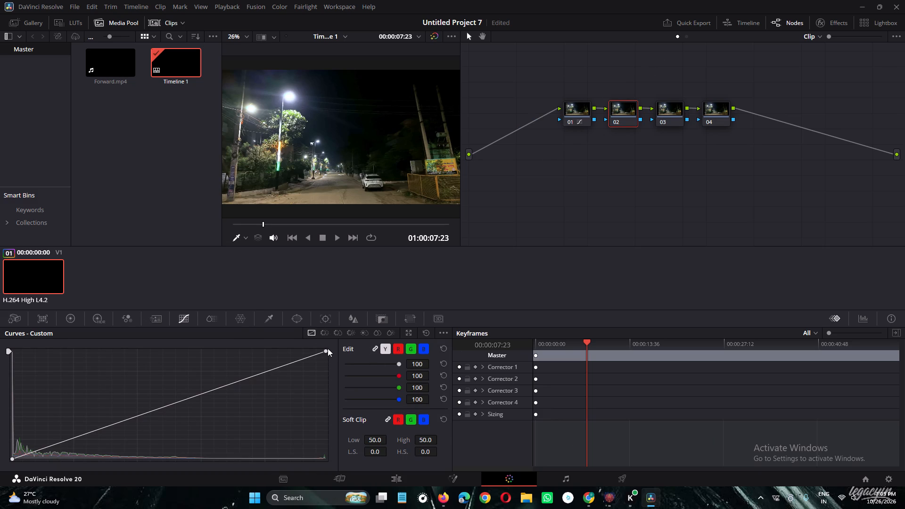
{"action": "left_click_drag", "start_coordinate": [329, 347], "coordinate": [298, 315]}
{"action": "left_click_drag", "start_coordinate": [327, 352], "coordinate": [260, 324]}
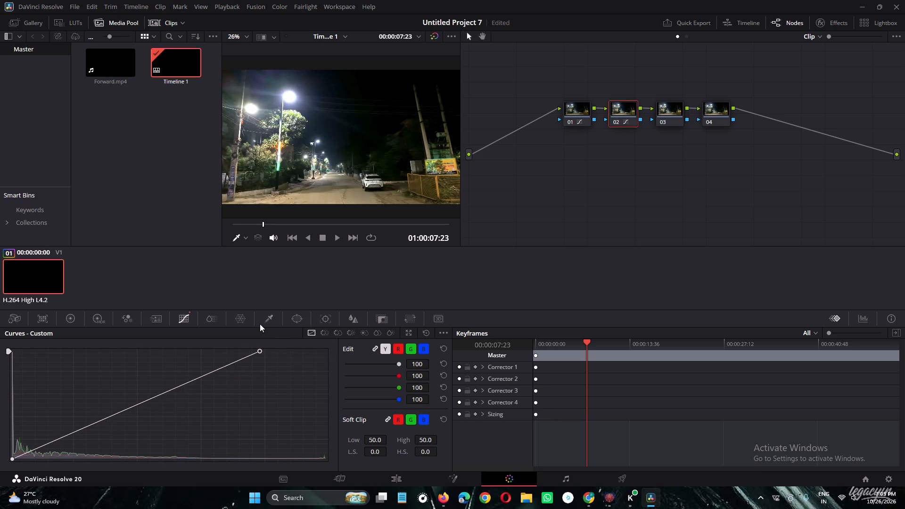
{"action": "left_click_drag", "start_coordinate": [260, 324], "coordinate": [271, 320]}
On node 02's custom curve, move only the blue channel's upper end point inward to about three quarters of the graph width.
{"action": "left_click", "coordinate": [424, 347]}
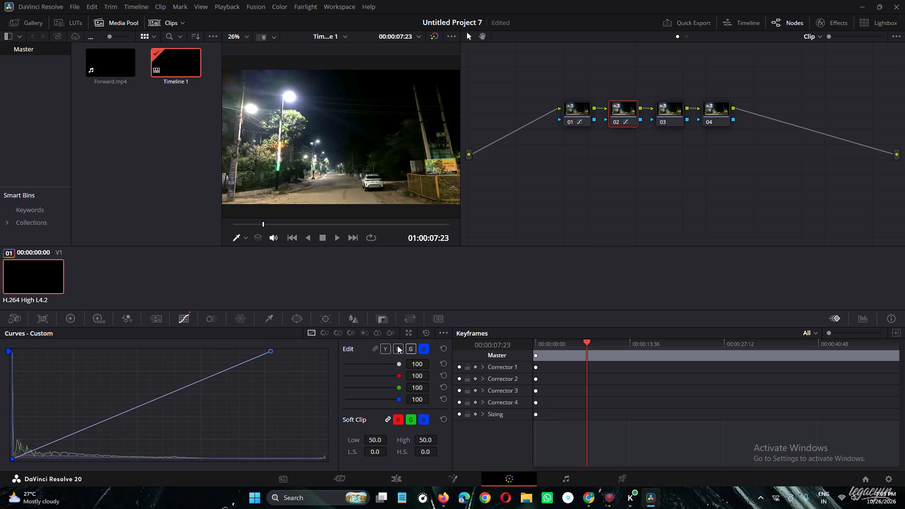
{"action": "left_click_drag", "start_coordinate": [270, 352], "coordinate": [377, 332]}
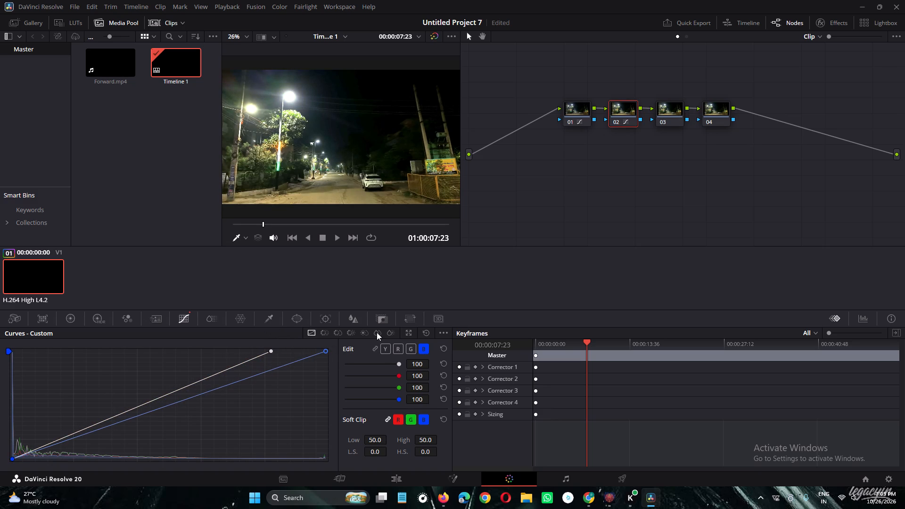
{"action": "left_click_drag", "start_coordinate": [377, 332], "coordinate": [345, 320]}
{"action": "left_click_drag", "start_coordinate": [345, 320], "coordinate": [211, 290]}
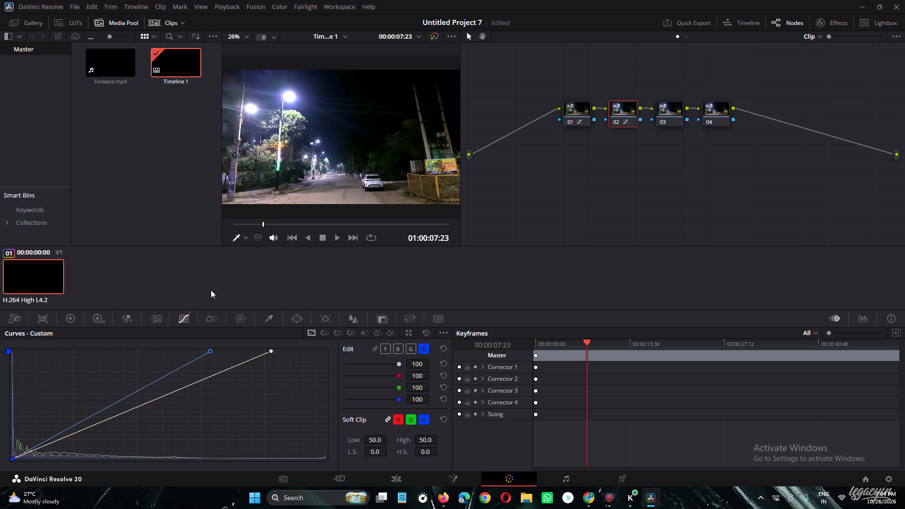
{"action": "left_click_drag", "start_coordinate": [211, 290], "coordinate": [240, 276]}
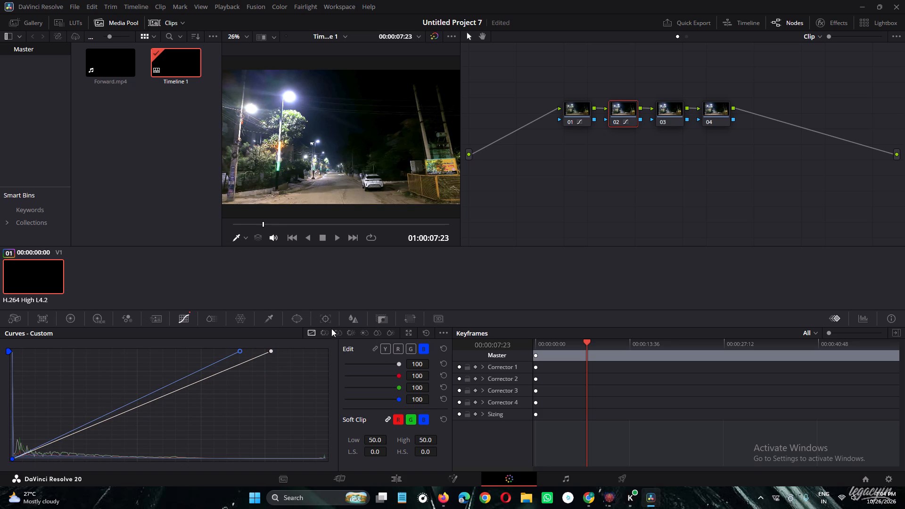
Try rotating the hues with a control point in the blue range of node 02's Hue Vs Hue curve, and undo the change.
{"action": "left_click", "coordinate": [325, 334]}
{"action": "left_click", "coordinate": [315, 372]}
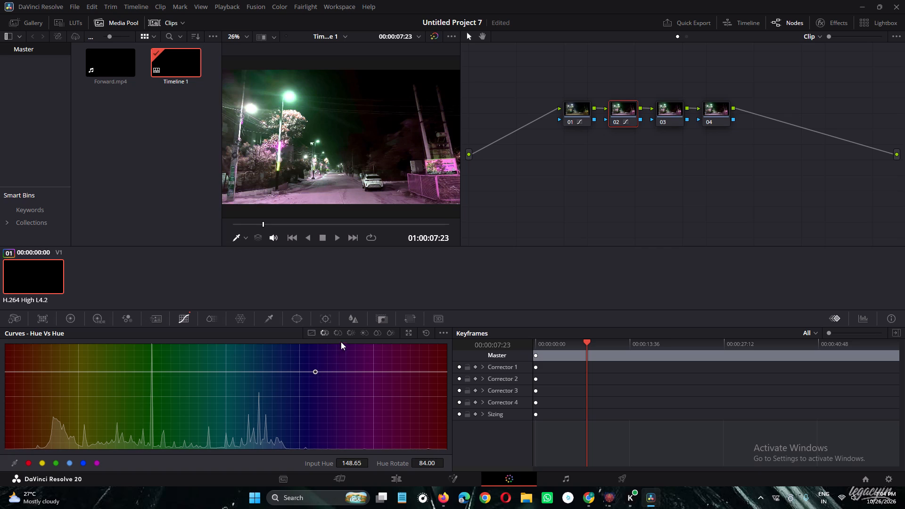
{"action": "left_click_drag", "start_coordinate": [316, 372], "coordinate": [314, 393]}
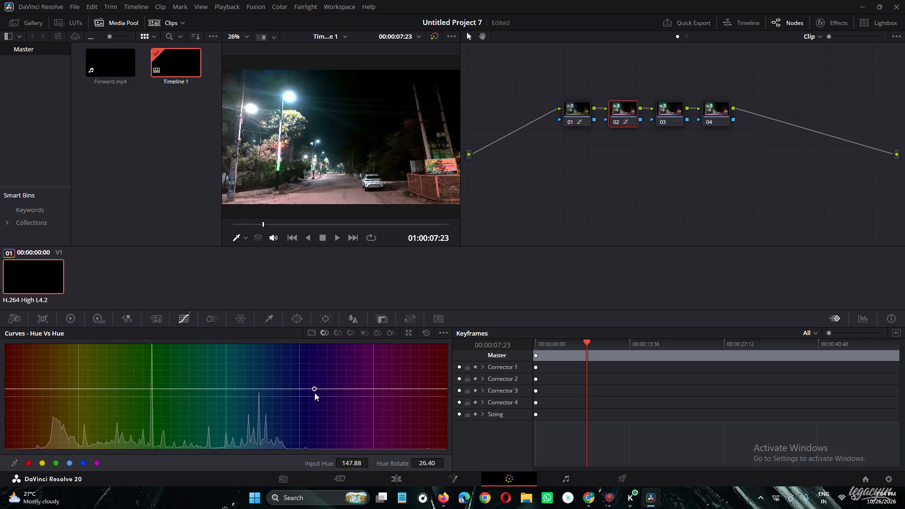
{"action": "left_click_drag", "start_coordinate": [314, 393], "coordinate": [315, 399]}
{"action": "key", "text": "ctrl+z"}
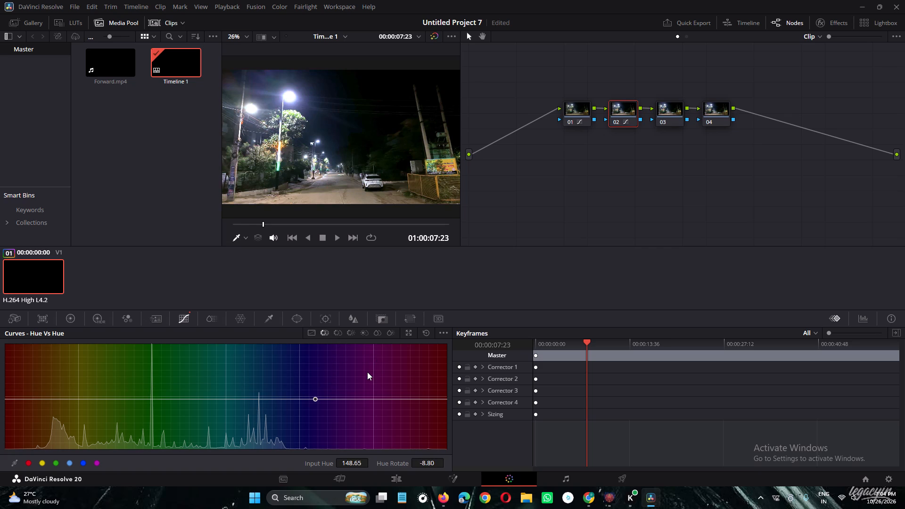
Look through the other curve modes and the ColorSlice, Color Warper, Window, Motion Effects and RGB Mixer palettes for node 02.
{"action": "left_click", "coordinate": [340, 329]}
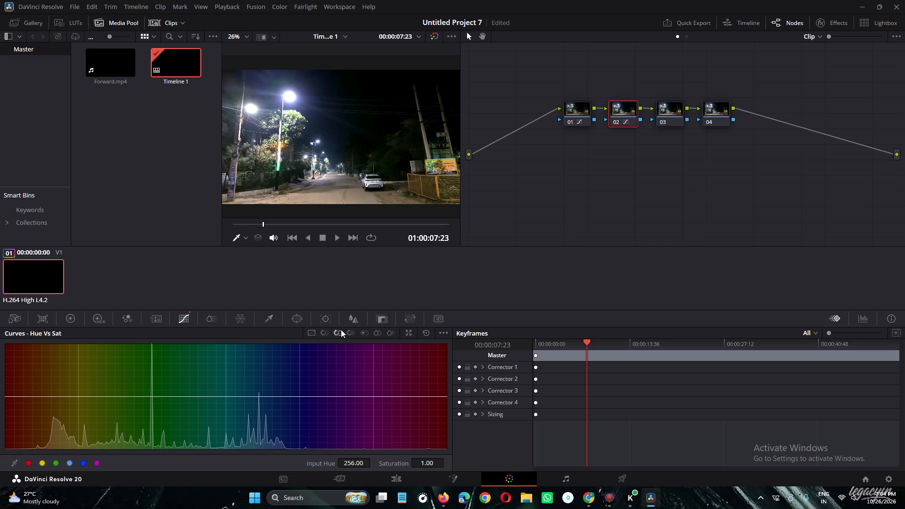
{"action": "left_click", "coordinate": [350, 336]}
{"action": "left_click", "coordinate": [362, 334]}
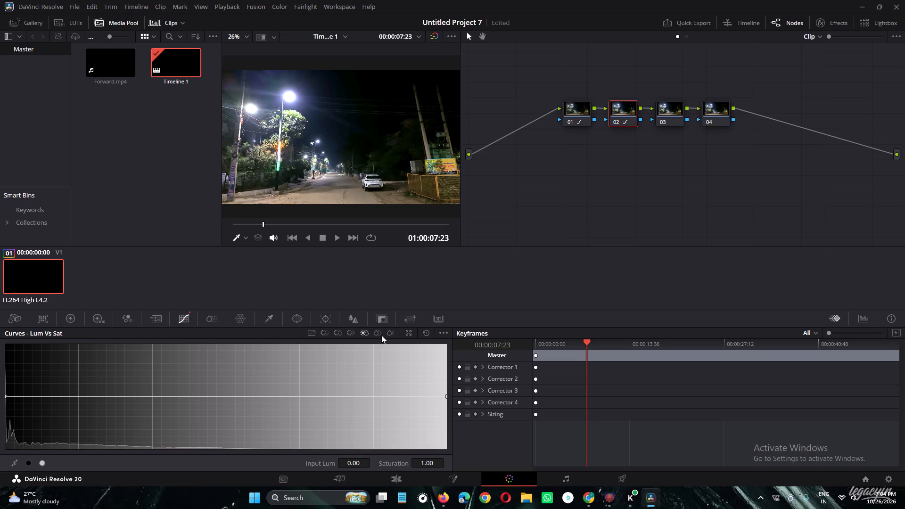
{"action": "left_click", "coordinate": [387, 335]}
{"action": "left_click", "coordinate": [396, 335]}
{"action": "left_click", "coordinate": [303, 330]}
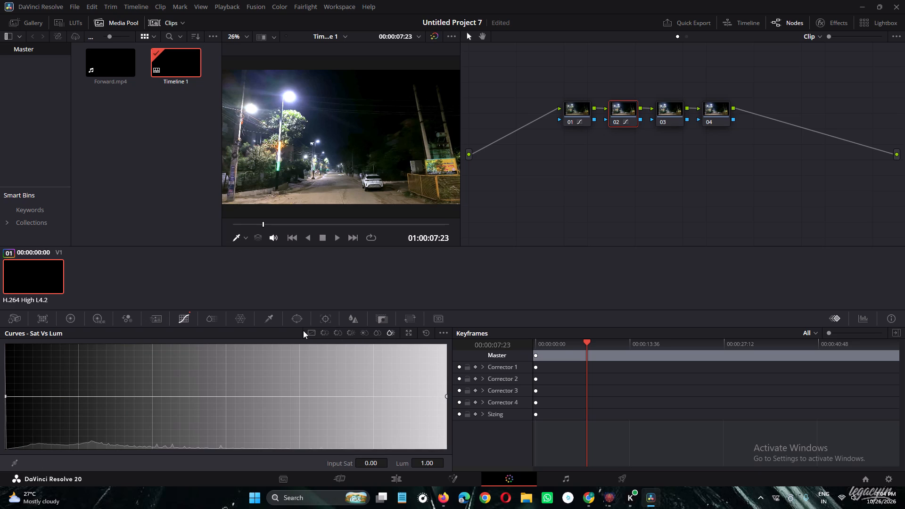
{"action": "left_click", "coordinate": [313, 330]}
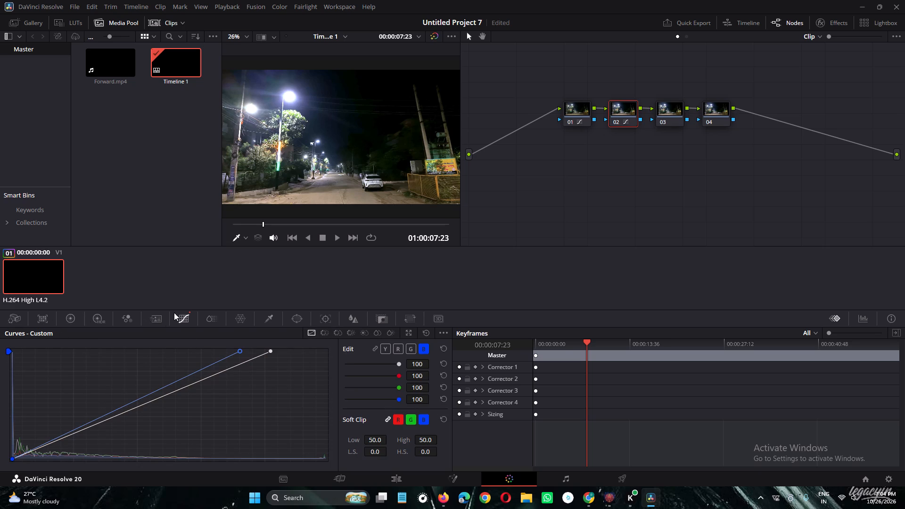
{"action": "left_click", "coordinate": [174, 312]}
{"action": "left_click", "coordinate": [214, 318]}
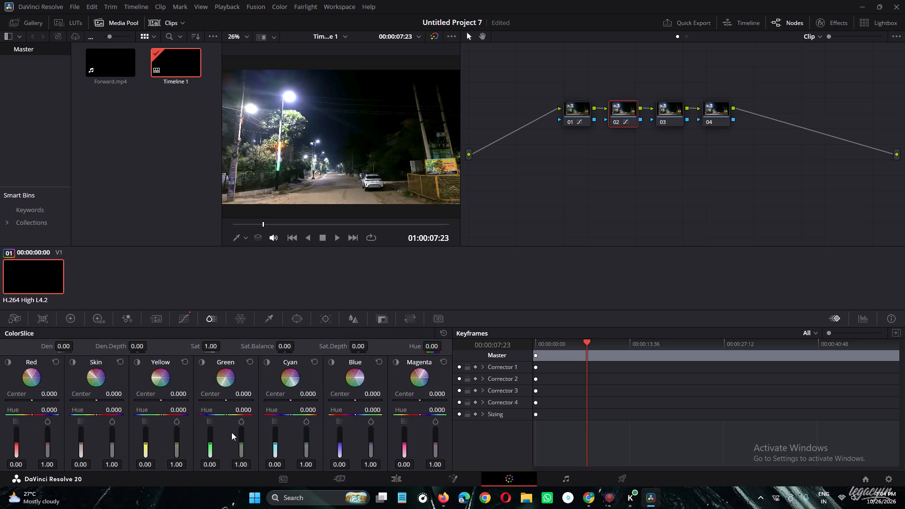
{"action": "left_click", "coordinate": [241, 322]}
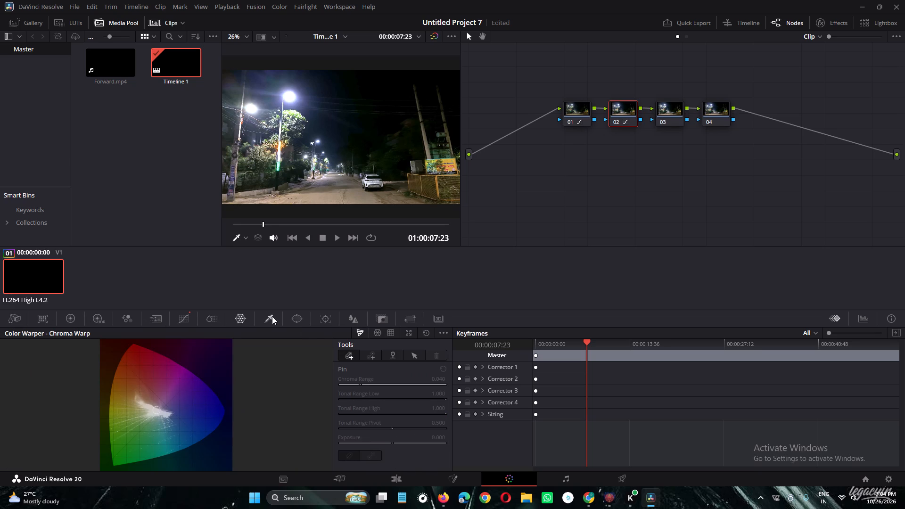
{"action": "left_click", "coordinate": [299, 316]}
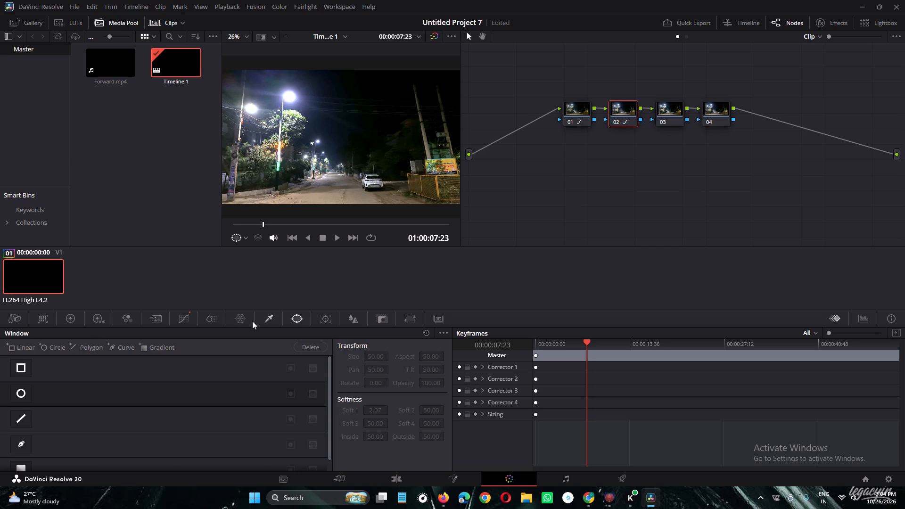
{"action": "left_click", "coordinate": [162, 323]}
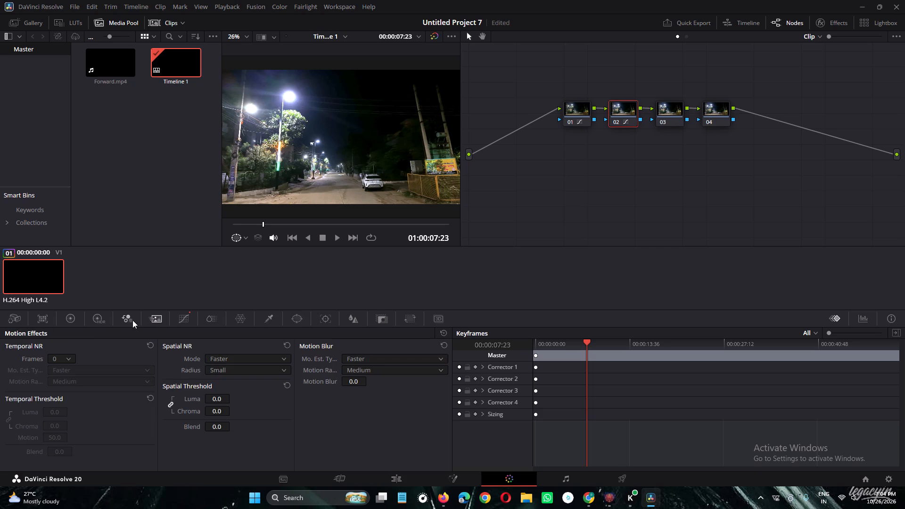
{"action": "left_click", "coordinate": [123, 320]}
Tint node 02's Dark zone with the HDR color wheels, setting its balance to about X 0.05, Y 0.01.
{"action": "left_click", "coordinate": [91, 324]}
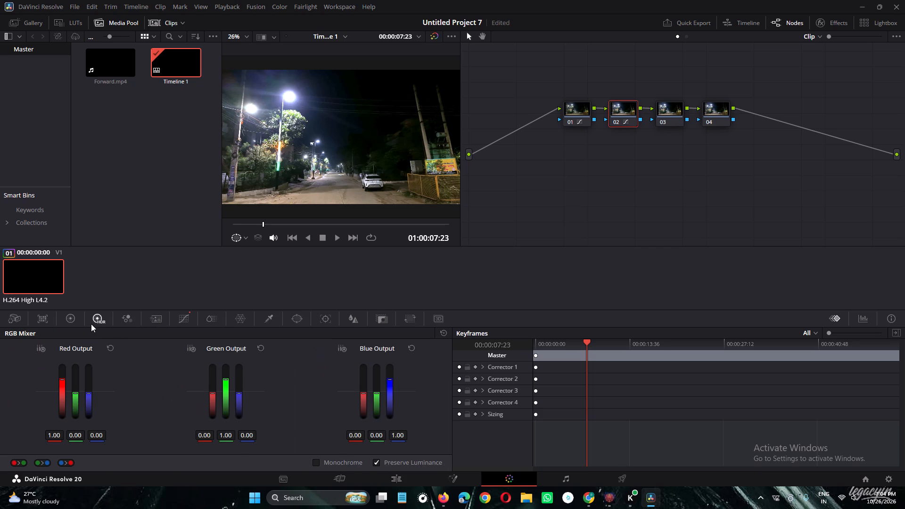
{"action": "left_click_drag", "start_coordinate": [54, 395], "coordinate": [76, 417]}
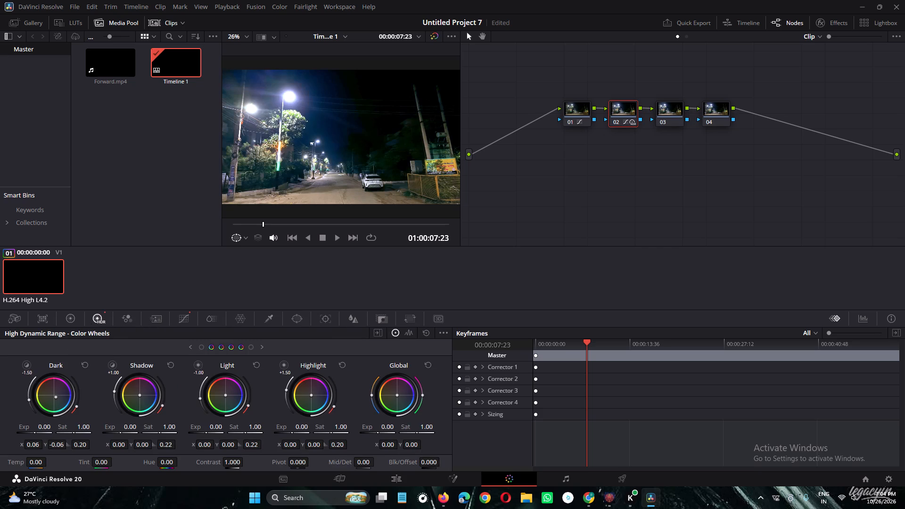
{"action": "left_click_drag", "start_coordinate": [76, 417], "coordinate": [69, 387]}
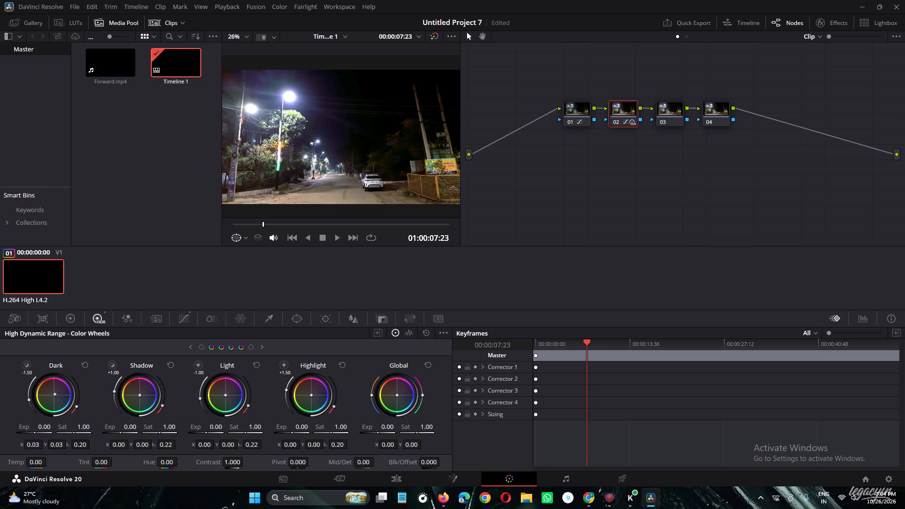
{"action": "left_click_drag", "start_coordinate": [69, 387], "coordinate": [71, 381]}
{"action": "left_click_drag", "start_coordinate": [71, 381], "coordinate": [35, 398]}
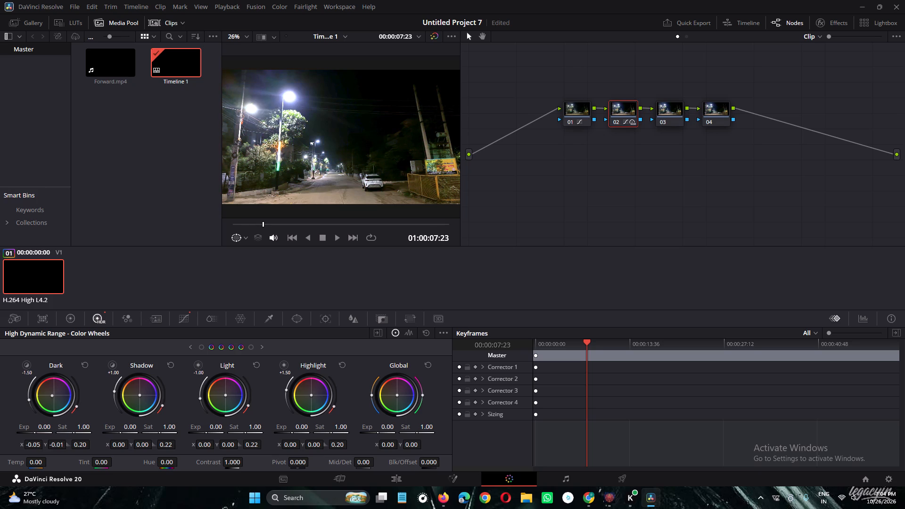
{"action": "left_click_drag", "start_coordinate": [35, 398], "coordinate": [493, 254]}
{"action": "left_click_drag", "start_coordinate": [493, 254], "coordinate": [510, 250]}
Tint node 02's Shadow zone with the HDR color wheels, setting its balance to about X 0.03, Y 0.00.
{"action": "left_click_drag", "start_coordinate": [138, 396], "coordinate": [128, 399]}
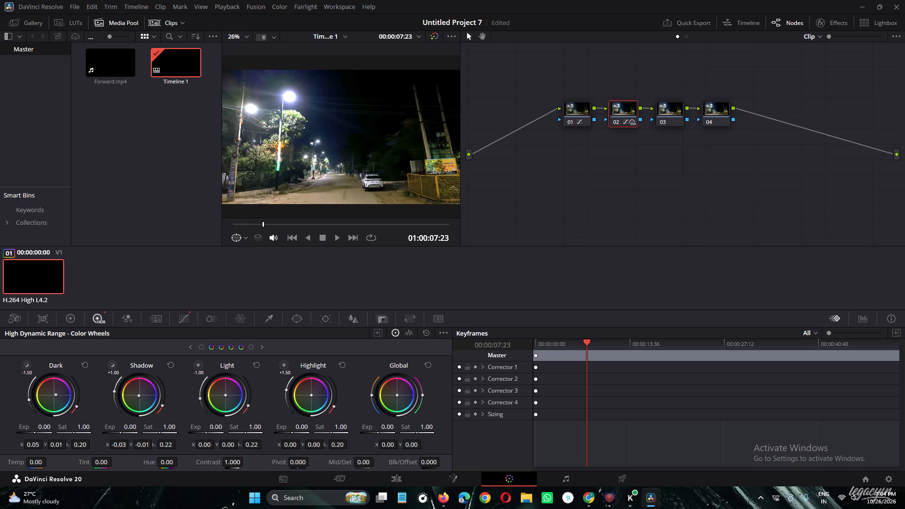
{"action": "left_click_drag", "start_coordinate": [128, 399], "coordinate": [159, 400]}
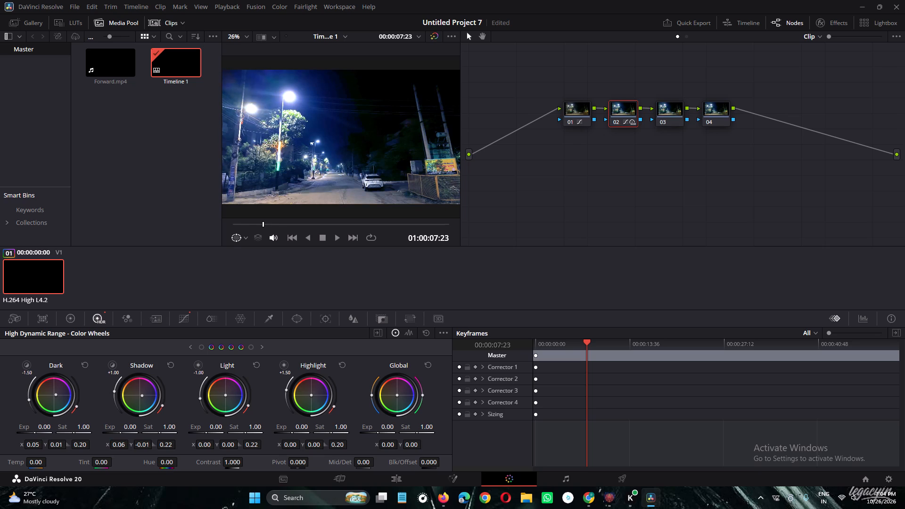
{"action": "left_click_drag", "start_coordinate": [159, 400], "coordinate": [143, 390]}
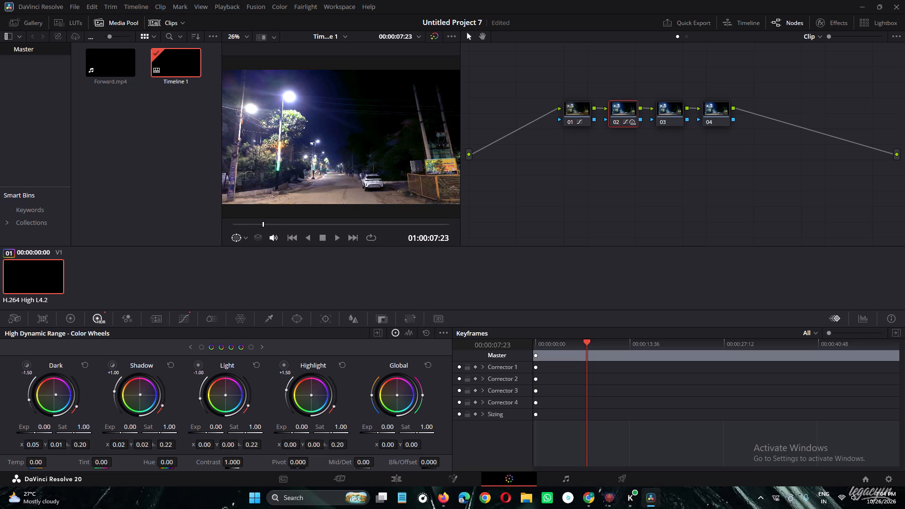
{"action": "left_click_drag", "start_coordinate": [143, 390], "coordinate": [150, 396]}
{"action": "left_click_drag", "start_coordinate": [150, 396], "coordinate": [148, 396]}
Tint node 02's Light zone with its HDR wheel, setting the balance to about X 0.00, Y 0.02.
{"action": "left_click_drag", "start_coordinate": [226, 393], "coordinate": [230, 381]}
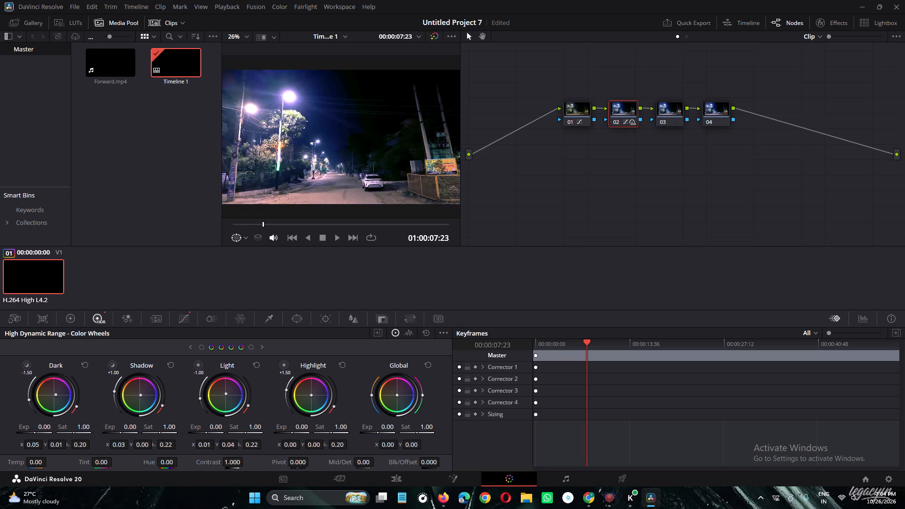
{"action": "left_click_drag", "start_coordinate": [230, 381], "coordinate": [247, 381]}
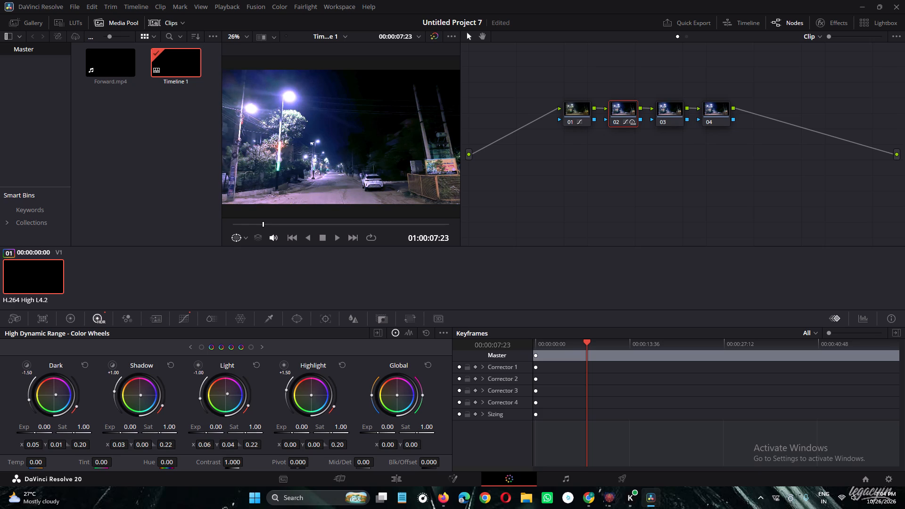
{"action": "left_click_drag", "start_coordinate": [247, 381], "coordinate": [222, 386]}
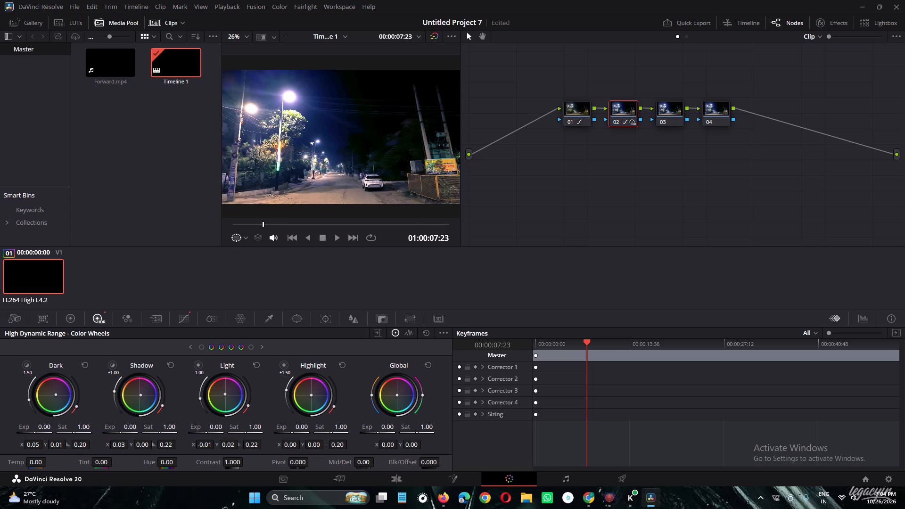
{"action": "left_click_drag", "start_coordinate": [222, 386], "coordinate": [227, 385]}
Tint node 02's Highlight zone with its HDR wheel, setting the balance to about X -0.04, Y -0.05.
{"action": "left_click_drag", "start_coordinate": [307, 395], "coordinate": [324, 411]}
{"action": "left_click_drag", "start_coordinate": [310, 399], "coordinate": [343, 400]}
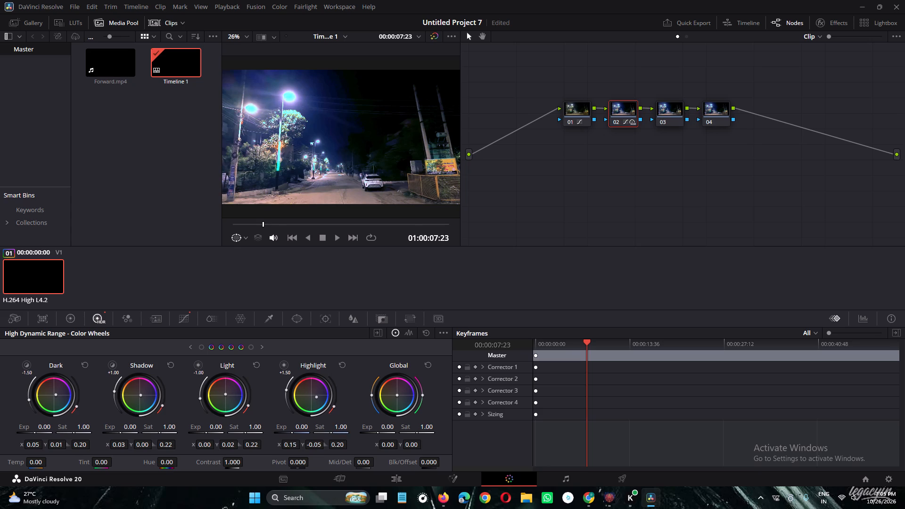
{"action": "left_click_drag", "start_coordinate": [343, 400], "coordinate": [325, 336]}
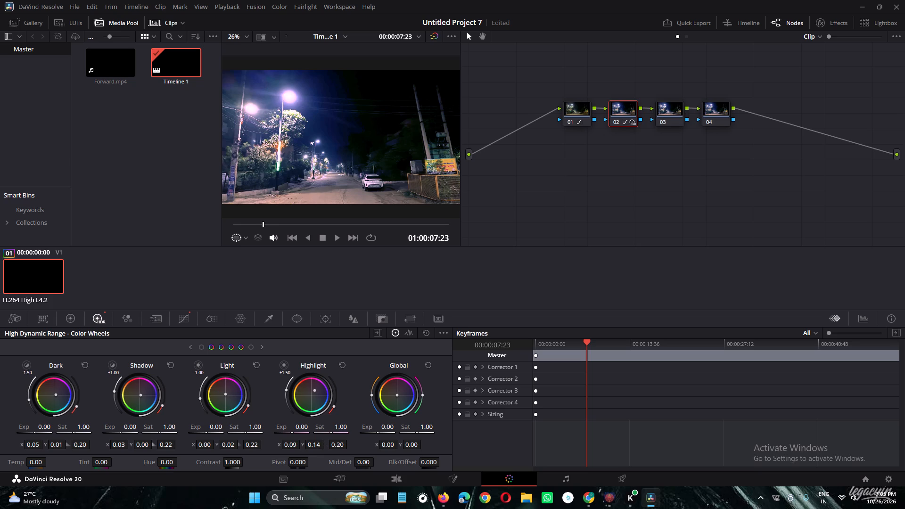
{"action": "left_click_drag", "start_coordinate": [325, 336], "coordinate": [262, 390]}
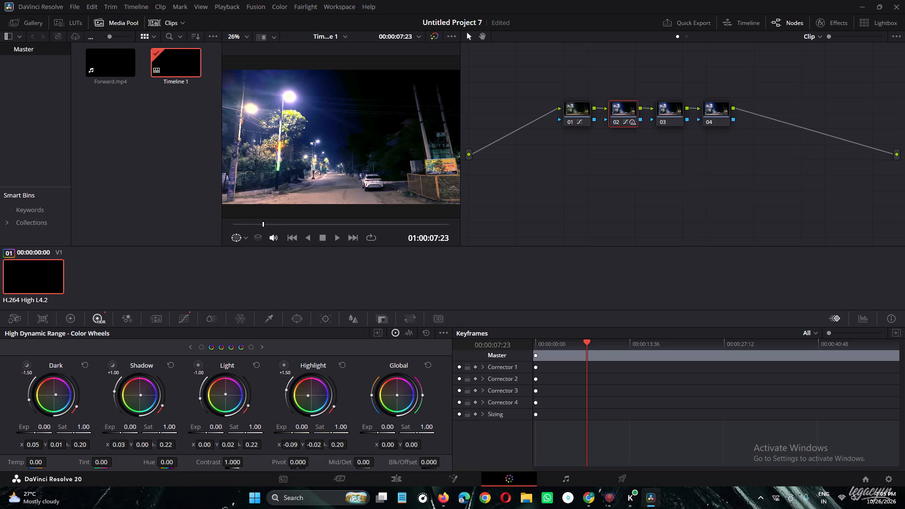
{"action": "left_click_drag", "start_coordinate": [262, 390], "coordinate": [277, 401]}
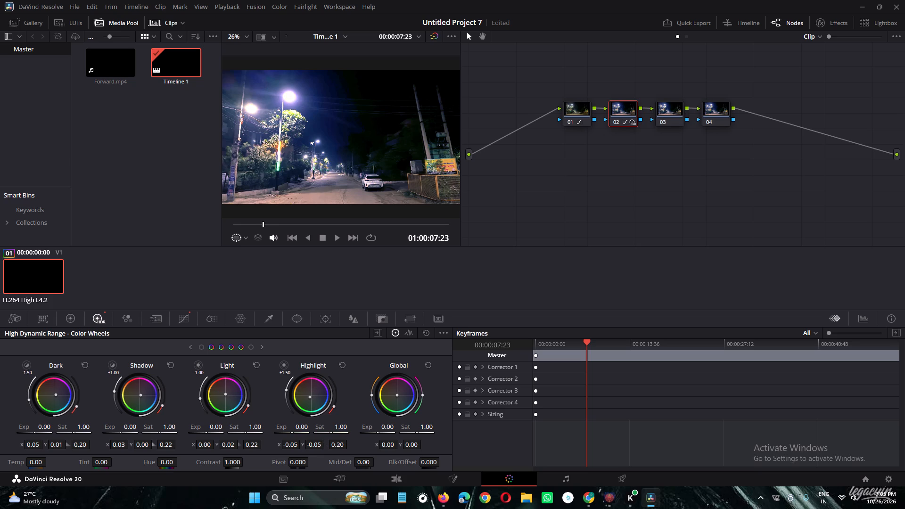
{"action": "left_click_drag", "start_coordinate": [277, 401], "coordinate": [278, 402]}
Shift node 02's overall tint with the Global HDR wheel, setting its balance to about X -0.04, Y -0.01.
{"action": "left_click_drag", "start_coordinate": [399, 394], "coordinate": [397, 383]}
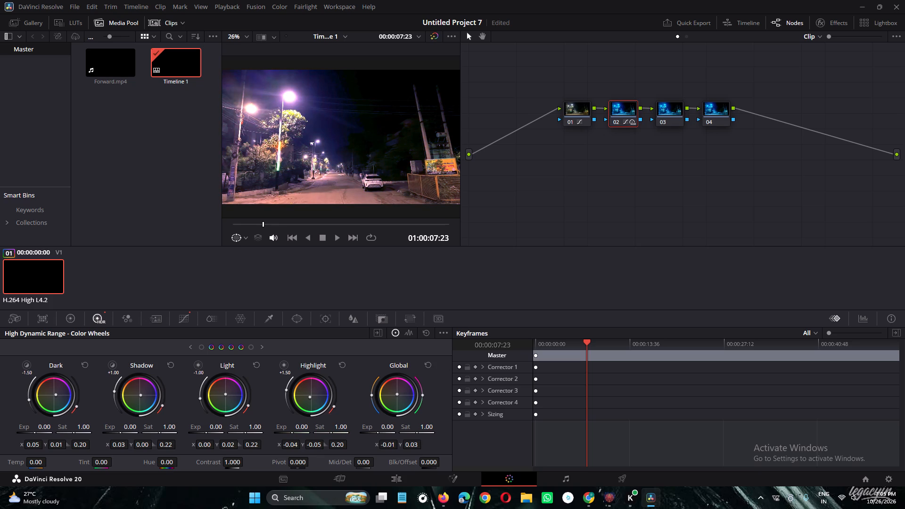
{"action": "left_click_drag", "start_coordinate": [397, 383], "coordinate": [379, 390]}
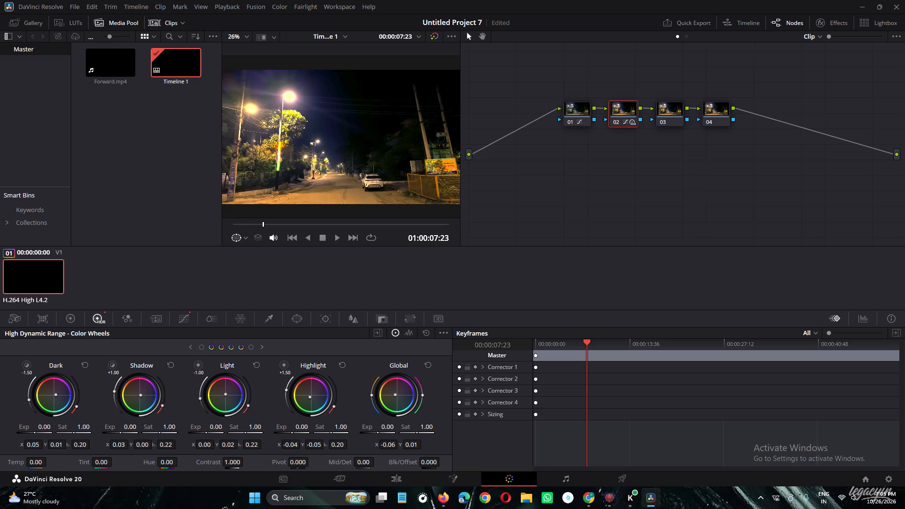
{"action": "left_click_drag", "start_coordinate": [379, 390], "coordinate": [387, 397]}
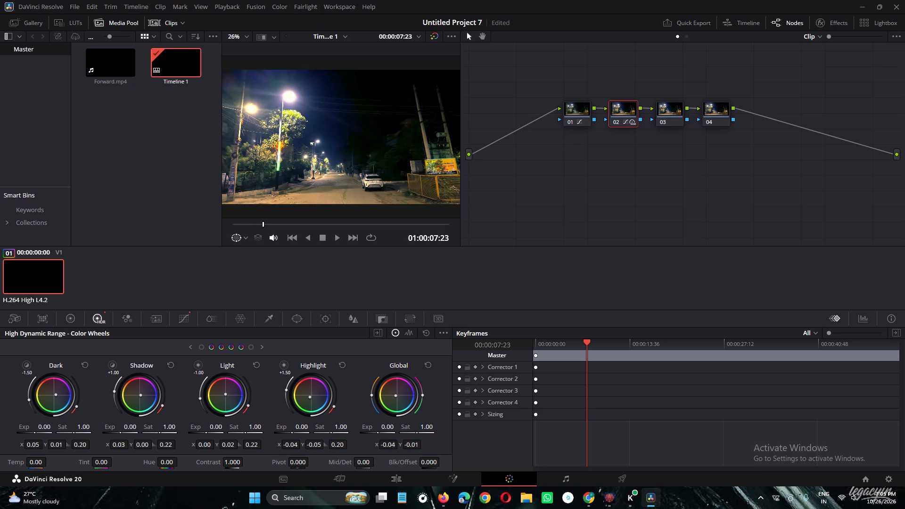
{"action": "left_click_drag", "start_coordinate": [387, 397], "coordinate": [387, 398]}
{"action": "scroll", "coordinate": [280, 419], "scroll_direction": "down", "scroll_amount": 2}
Set node 02's HDR saturation to about 1.11 for the Light zone and about 0.96 for Global.
{"action": "left_click_drag", "start_coordinate": [248, 432], "coordinate": [321, 426]}
{"action": "left_click_drag", "start_coordinate": [321, 426], "coordinate": [384, 415]}
{"action": "left_click_drag", "start_coordinate": [384, 415], "coordinate": [382, 413]}
{"action": "left_click_drag", "start_coordinate": [416, 433], "coordinate": [430, 434]}
{"action": "left_click_drag", "start_coordinate": [430, 434], "coordinate": [463, 430]}
{"action": "left_click_drag", "start_coordinate": [463, 430], "coordinate": [368, 418]}
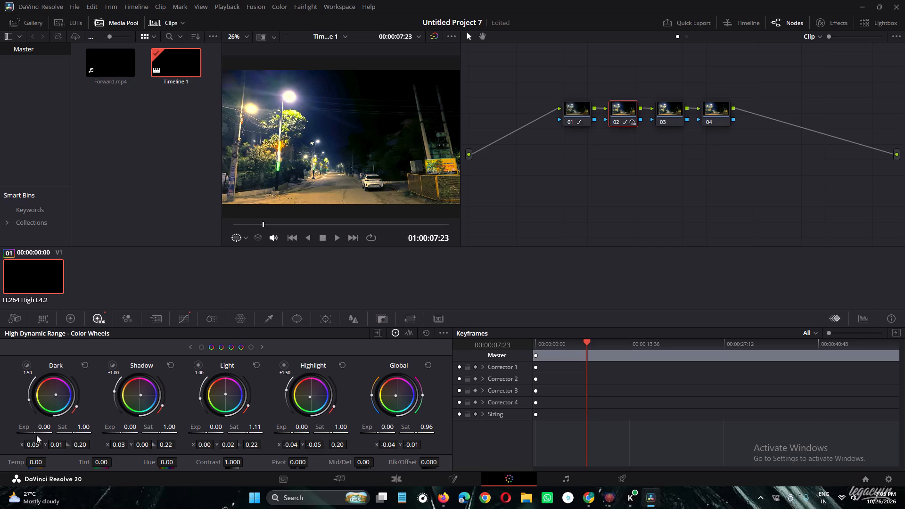
Set the Dark zone's HDR exposure to about 0.24 and its saturation to about 0.98 on node 02.
{"action": "left_click_drag", "start_coordinate": [38, 433], "coordinate": [84, 432]}
{"action": "left_click_drag", "start_coordinate": [71, 431], "coordinate": [55, 426]}
{"action": "left_click_drag", "start_coordinate": [55, 426], "coordinate": [44, 415]}
Lower the Shadow zone's HDR saturation on node 02 to about 0.96.
{"action": "left_click_drag", "start_coordinate": [162, 434], "coordinate": [120, 424]}
{"action": "left_click_drag", "start_coordinate": [120, 424], "coordinate": [116, 422]}
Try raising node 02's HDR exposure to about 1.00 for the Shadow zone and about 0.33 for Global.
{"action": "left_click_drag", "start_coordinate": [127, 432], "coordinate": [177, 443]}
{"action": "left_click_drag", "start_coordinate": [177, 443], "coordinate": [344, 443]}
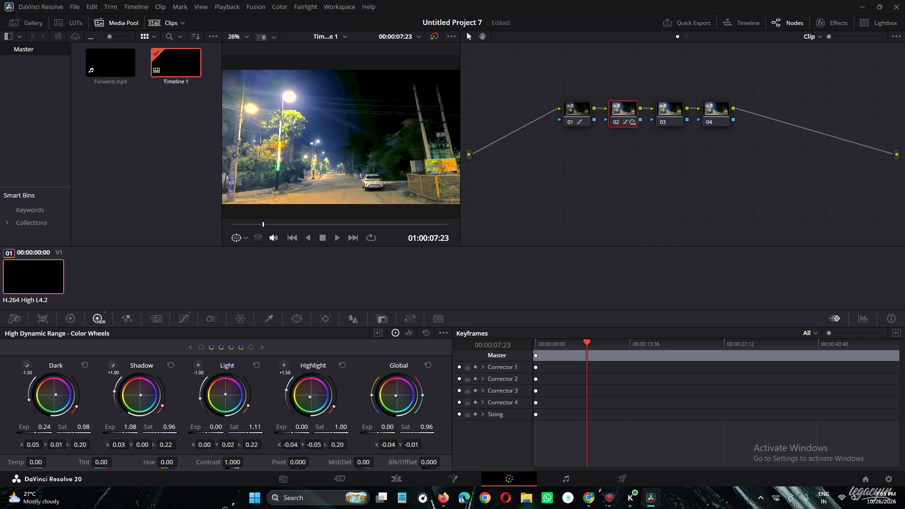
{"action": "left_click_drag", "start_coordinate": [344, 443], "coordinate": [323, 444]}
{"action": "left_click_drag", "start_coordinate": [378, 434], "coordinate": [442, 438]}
Lower the Shadow zone's HDR exposure on node 02 to about -0.17.
{"action": "left_click_drag", "start_coordinate": [130, 435], "coordinate": [95, 434]}
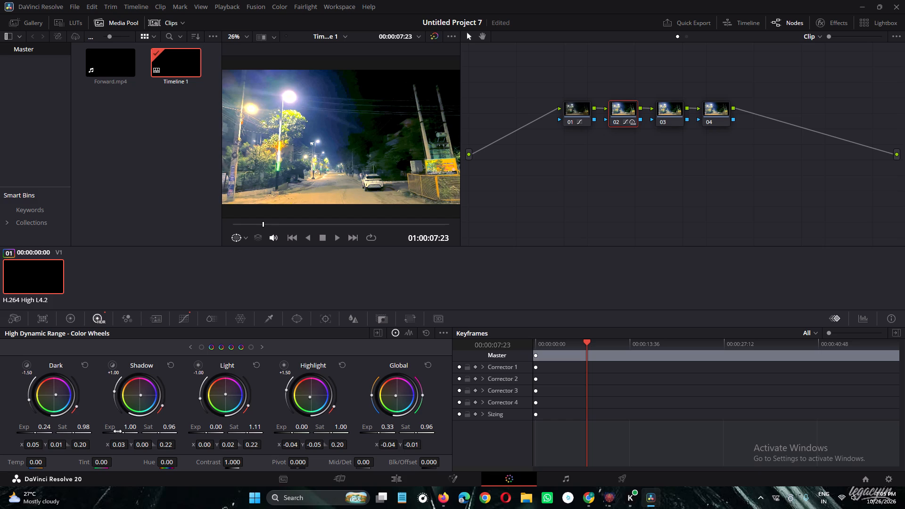
{"action": "left_click_drag", "start_coordinate": [125, 431], "coordinate": [445, 257]}
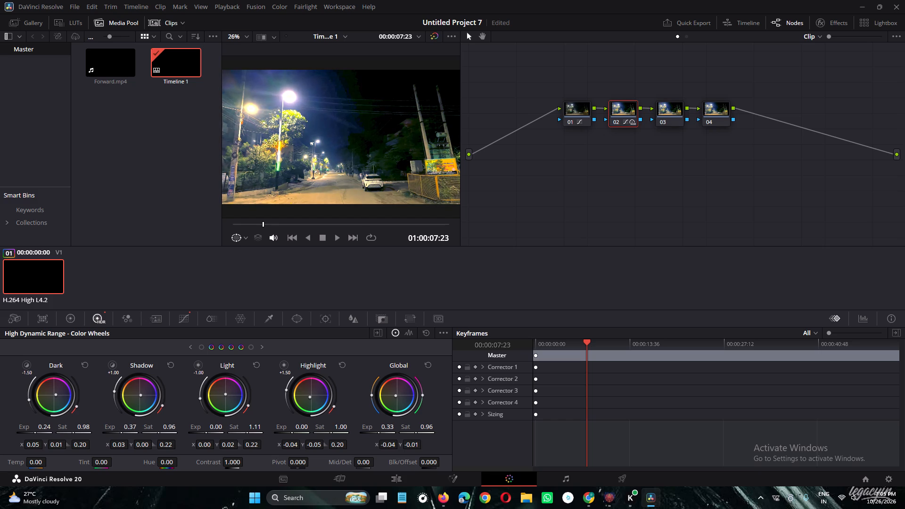
{"action": "left_click_drag", "start_coordinate": [445, 257], "coordinate": [329, 292]}
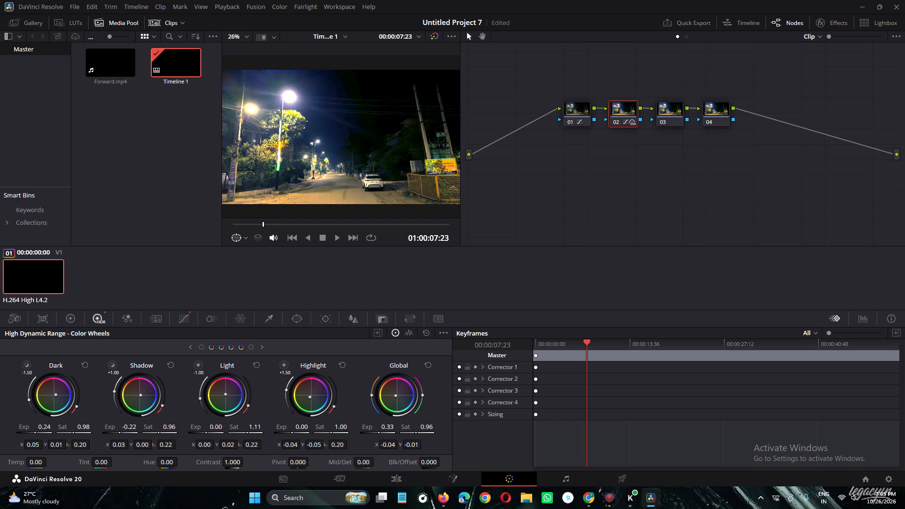
{"action": "left_click_drag", "start_coordinate": [329, 292], "coordinate": [339, 292]}
Raise node 02's HDR exposure to about 0.61 for Global and about 0.46 for the Highlight zone.
{"action": "left_click_drag", "start_coordinate": [379, 428], "coordinate": [436, 427]}
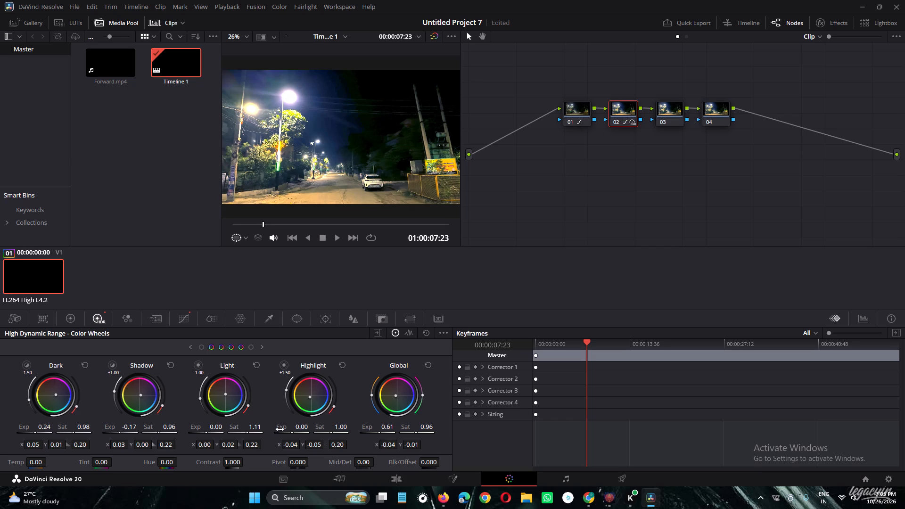
{"action": "left_click_drag", "start_coordinate": [292, 434], "coordinate": [381, 428]}
Lower node 02's HDR exposure to about 0.33 for the Highlight zone and about -1.16 for the Light zone.
{"action": "left_click_drag", "start_coordinate": [381, 428], "coordinate": [422, 414]}
{"action": "left_click_drag", "start_coordinate": [422, 414], "coordinate": [356, 415]}
{"action": "left_click", "coordinate": [208, 435]}
{"action": "left_click_drag", "start_coordinate": [201, 432], "coordinate": [247, 424]}
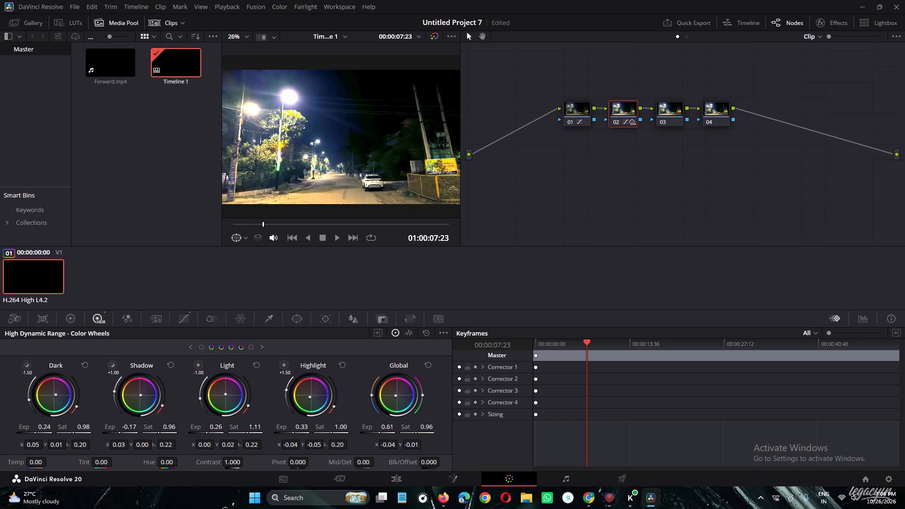
{"action": "left_click_drag", "start_coordinate": [247, 424], "coordinate": [18, 467]}
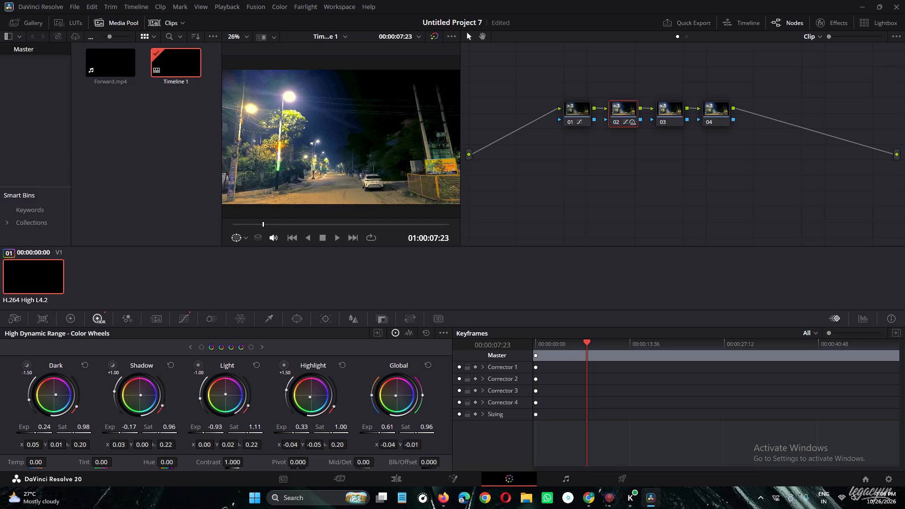
{"action": "left_click_drag", "start_coordinate": [18, 467], "coordinate": [378, 282]}
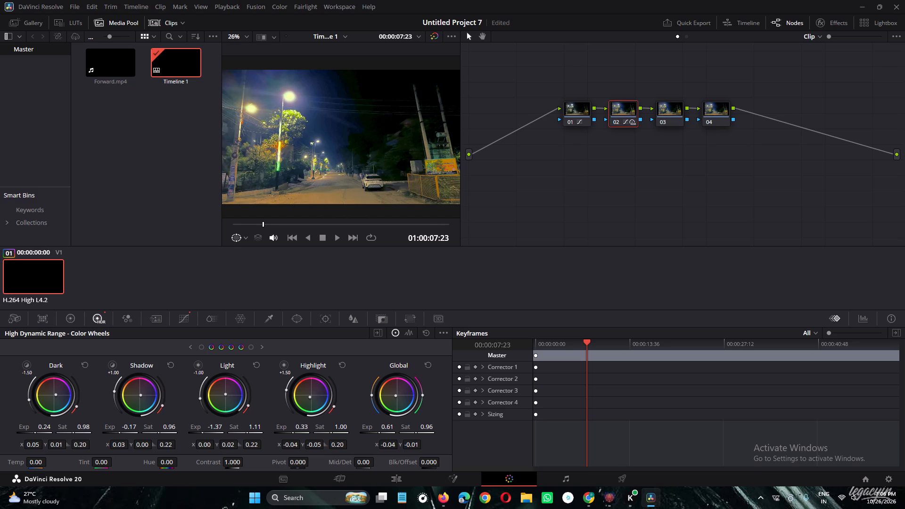
{"action": "left_click_drag", "start_coordinate": [378, 282], "coordinate": [419, 273]}
{"action": "scroll", "coordinate": [375, 410], "scroll_direction": "down", "scroll_amount": 3}
{"action": "scroll", "coordinate": [296, 440], "scroll_direction": "down", "scroll_amount": 3}
Lower node 02's HDR contrast to about 0.972.
{"action": "left_click_drag", "start_coordinate": [237, 459], "coordinate": [249, 459]}
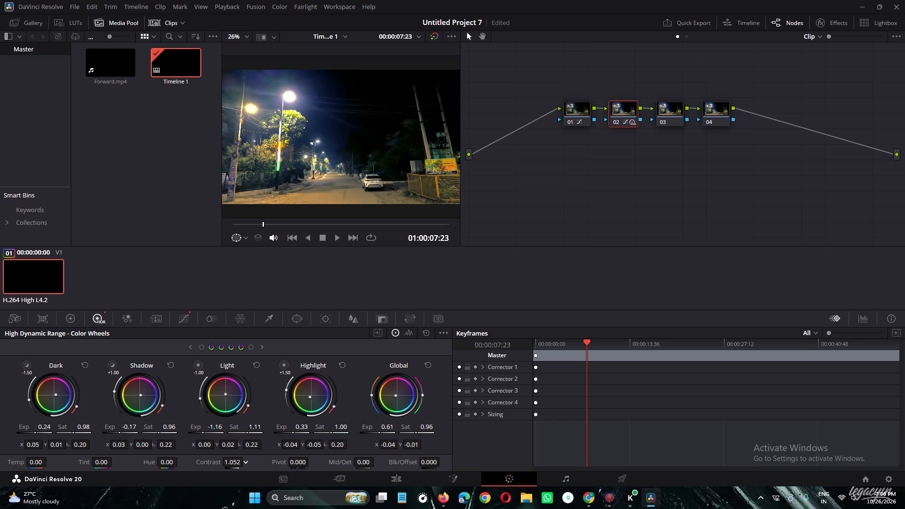
{"action": "left_click_drag", "start_coordinate": [249, 459], "coordinate": [243, 454]}
{"action": "left_click_drag", "start_coordinate": [243, 454], "coordinate": [230, 453]}
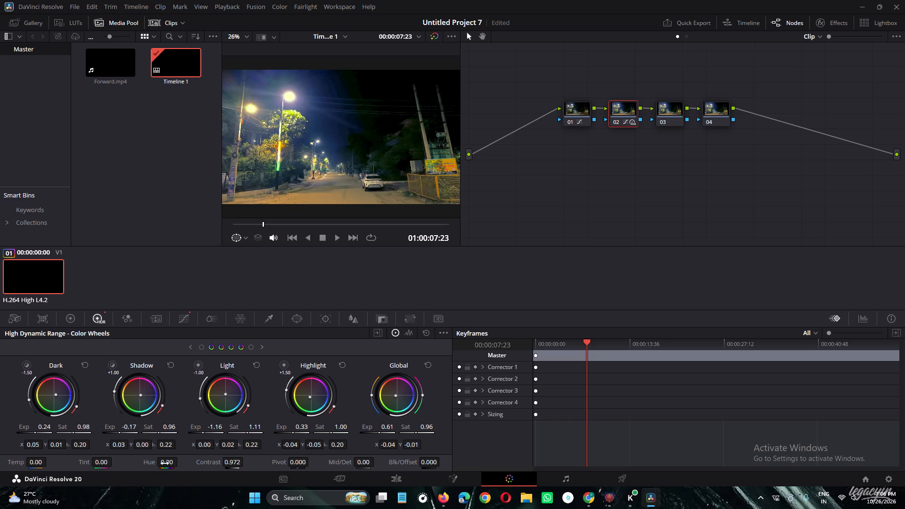
Set node 02's HDR tint to about 1.60 and its temperature to about 1216.
{"action": "left_click_drag", "start_coordinate": [98, 462], "coordinate": [78, 462]}
{"action": "left_click_drag", "start_coordinate": [78, 462], "coordinate": [75, 455]}
{"action": "left_click_drag", "start_coordinate": [75, 455], "coordinate": [116, 451]}
{"action": "left_click_drag", "start_coordinate": [39, 461], "coordinate": [498, 230]}
{"action": "left_click_drag", "start_coordinate": [498, 230], "coordinate": [399, 248]}
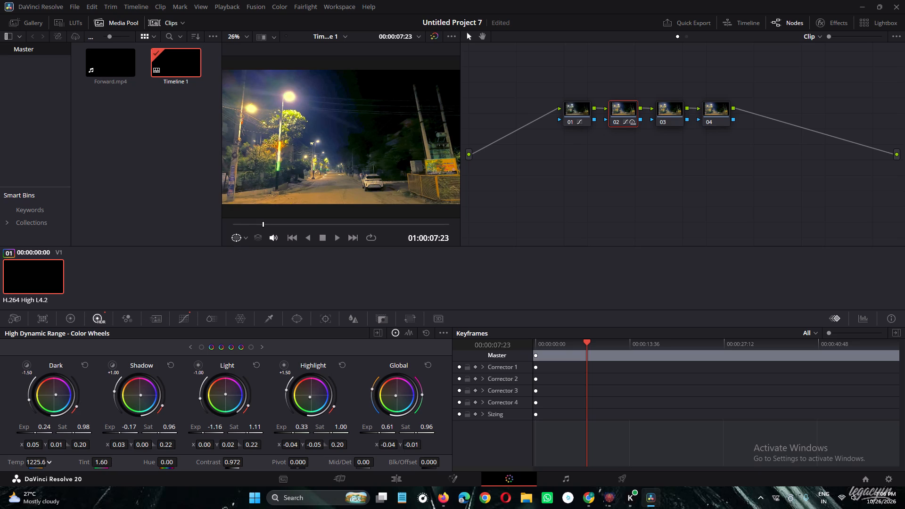
{"action": "left_click_drag", "start_coordinate": [399, 248], "coordinate": [396, 249]}
Set node 02's HDR midtone detail to about 22.00.
{"action": "left_click_drag", "start_coordinate": [360, 460], "coordinate": [519, 254]}
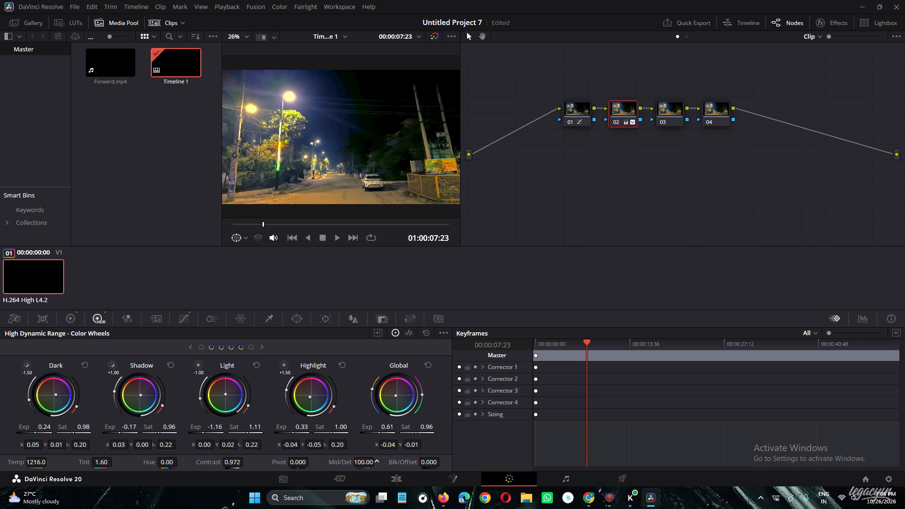
{"action": "left_click_drag", "start_coordinate": [519, 254], "coordinate": [362, 223]}
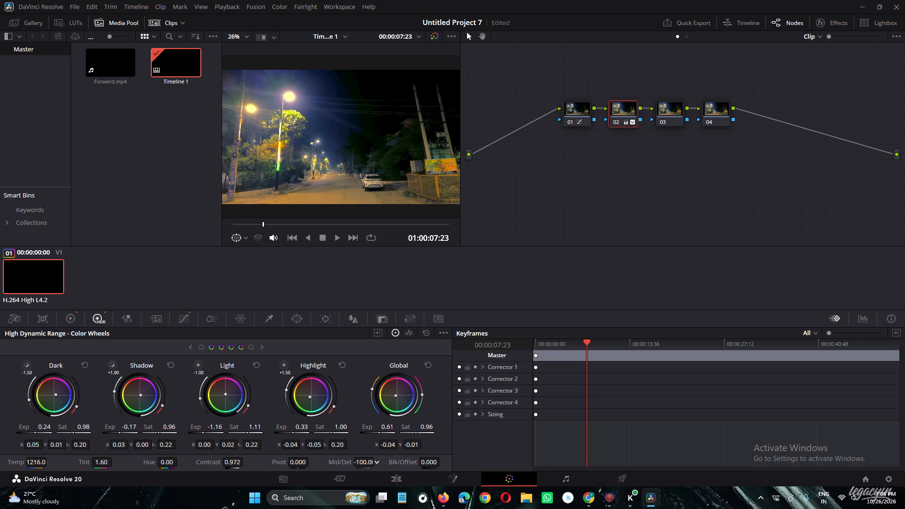
{"action": "left_click_drag", "start_coordinate": [362, 223], "coordinate": [401, 252]}
{"action": "left_click_drag", "start_coordinate": [401, 252], "coordinate": [732, 243]}
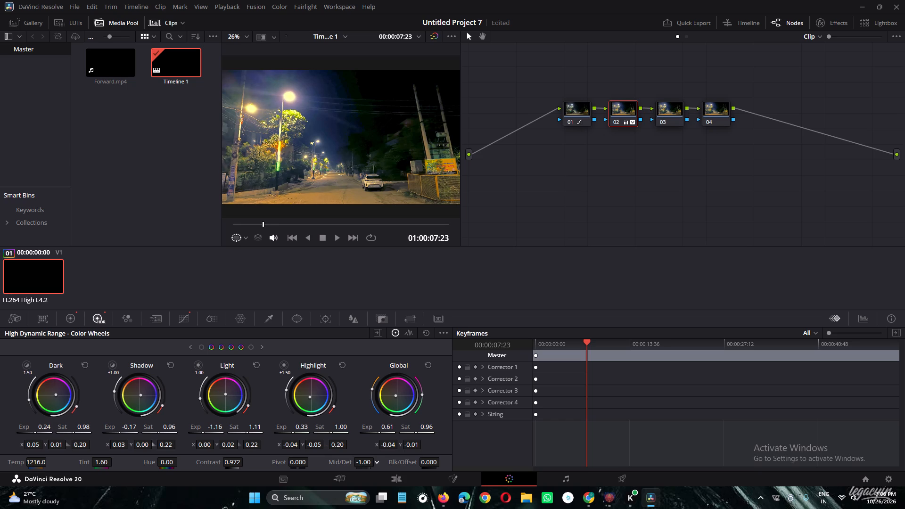
{"action": "left_click_drag", "start_coordinate": [732, 243], "coordinate": [754, 243]}
Raise node 02's HDR pivot to about 5.840 and its black offset to about 0.142.
{"action": "left_click_drag", "start_coordinate": [428, 465], "coordinate": [653, 443]}
{"action": "left_click_drag", "start_coordinate": [653, 443], "coordinate": [656, 428]}
{"action": "left_click_drag", "start_coordinate": [656, 428], "coordinate": [506, 448]}
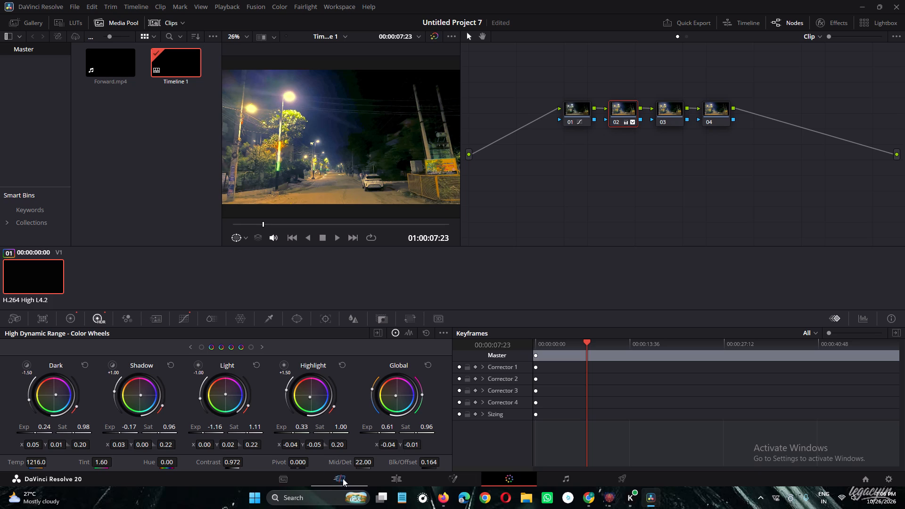
{"action": "left_click_drag", "start_coordinate": [299, 464], "coordinate": [583, 456]}
{"action": "left_click_drag", "start_coordinate": [583, 456], "coordinate": [805, 253]}
{"action": "left_click_drag", "start_coordinate": [429, 462], "coordinate": [419, 460]}
{"action": "scroll", "coordinate": [443, 406], "scroll_direction": "down", "scroll_amount": 4}
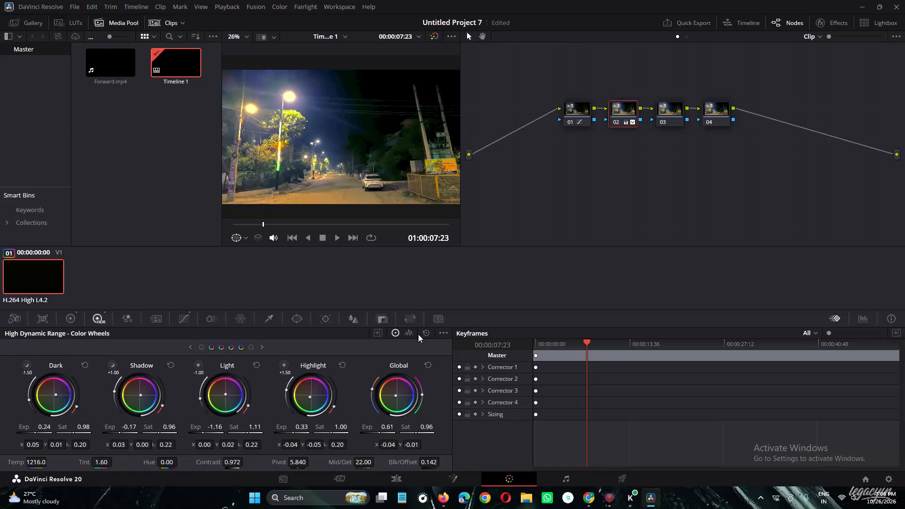
Show the HDR zones graph for node 02.
{"action": "left_click", "coordinate": [412, 330]}
{"action": "left_click", "coordinate": [436, 339]}
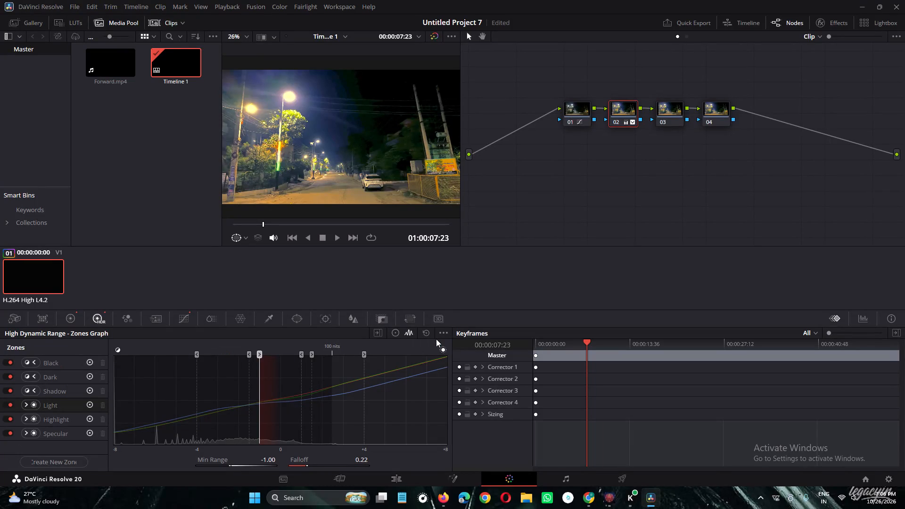
On node 03, lower the blur H/V ratio to about 0.49 for all channels.
{"action": "left_click", "coordinate": [668, 111]}
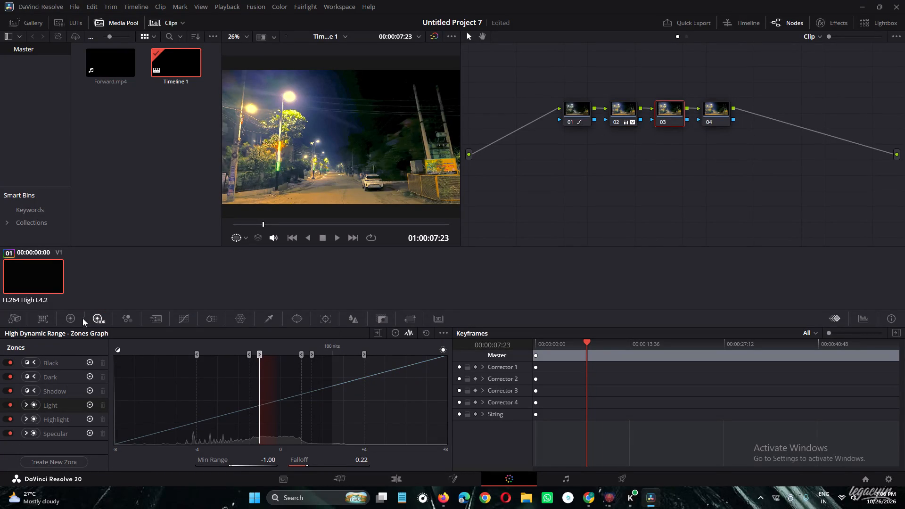
{"action": "left_click", "coordinate": [72, 312]}
{"action": "left_click", "coordinate": [27, 316]}
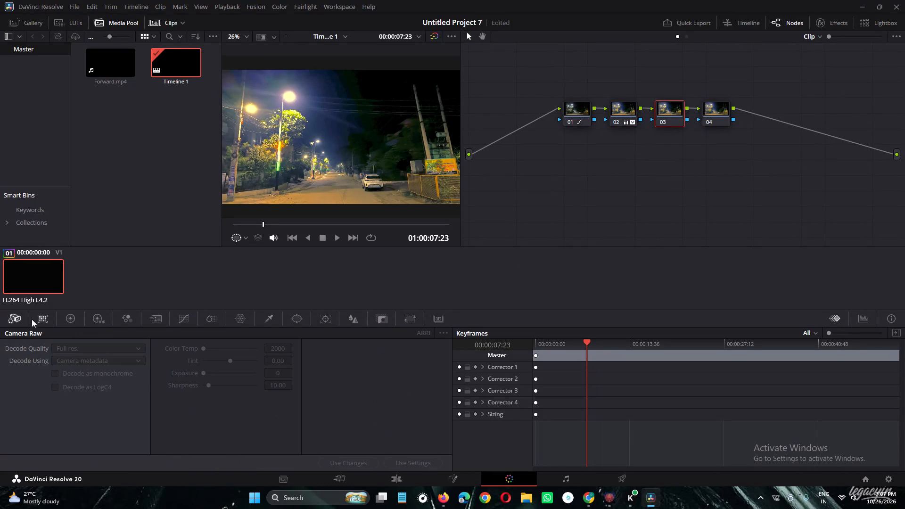
{"action": "left_click", "coordinate": [39, 319]}
{"action": "left_click", "coordinate": [310, 315]}
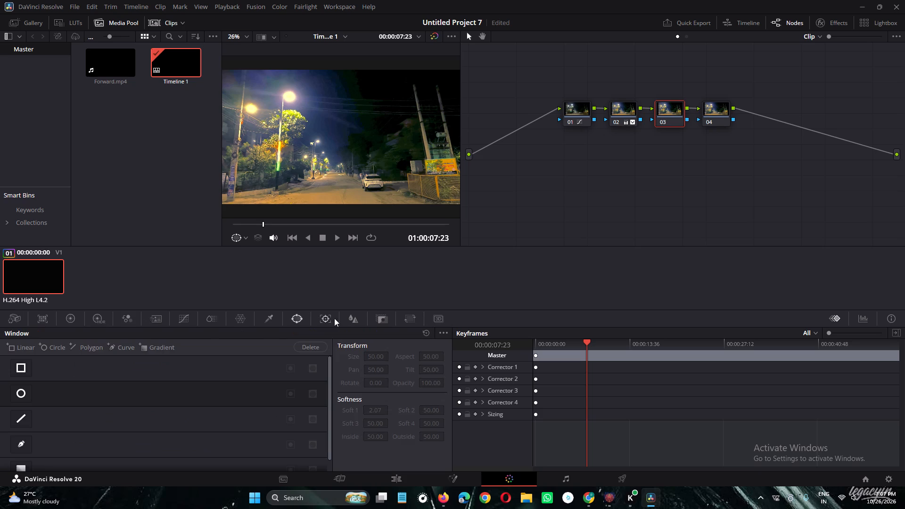
{"action": "left_click", "coordinate": [344, 318]}
{"action": "left_click", "coordinate": [326, 321]}
{"action": "left_click", "coordinate": [346, 318]}
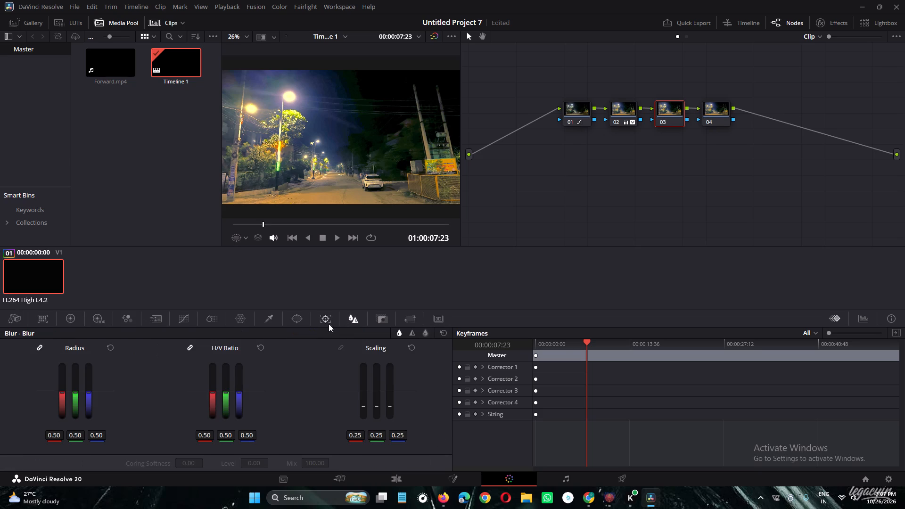
{"action": "left_click", "coordinate": [213, 391]}
{"action": "left_click_drag", "start_coordinate": [358, 396], "coordinate": [368, 378]}
{"action": "left_click_drag", "start_coordinate": [365, 409], "coordinate": [366, 386]}
Set node 03's blur radius to about 0.54 for all channels.
{"action": "left_click_drag", "start_coordinate": [86, 394], "coordinate": [86, 397]}
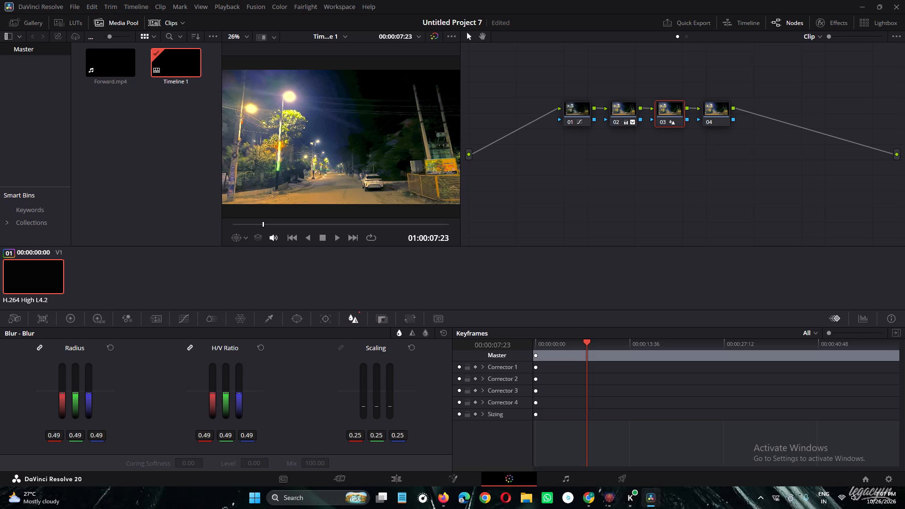
{"action": "left_click_drag", "start_coordinate": [86, 397], "coordinate": [91, 341]}
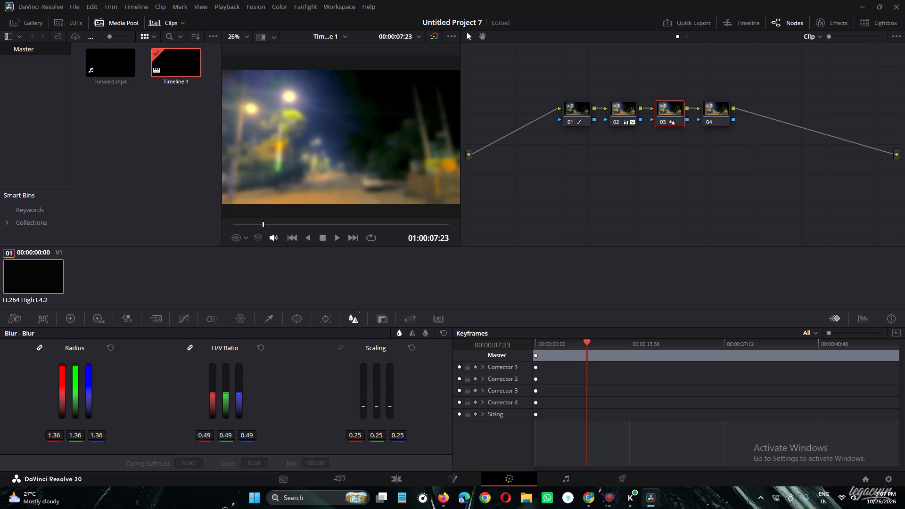
{"action": "left_click_drag", "start_coordinate": [91, 341], "coordinate": [98, 376]}
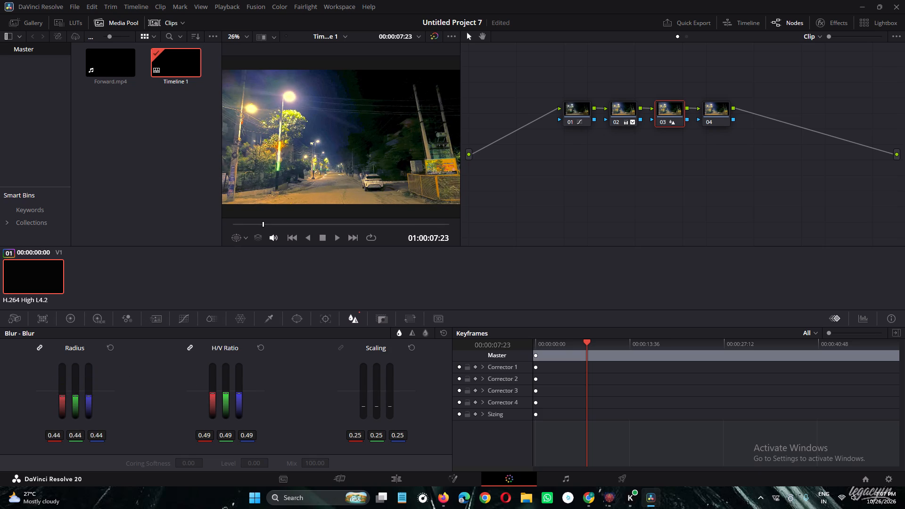
{"action": "left_click_drag", "start_coordinate": [98, 376], "coordinate": [98, 367]}
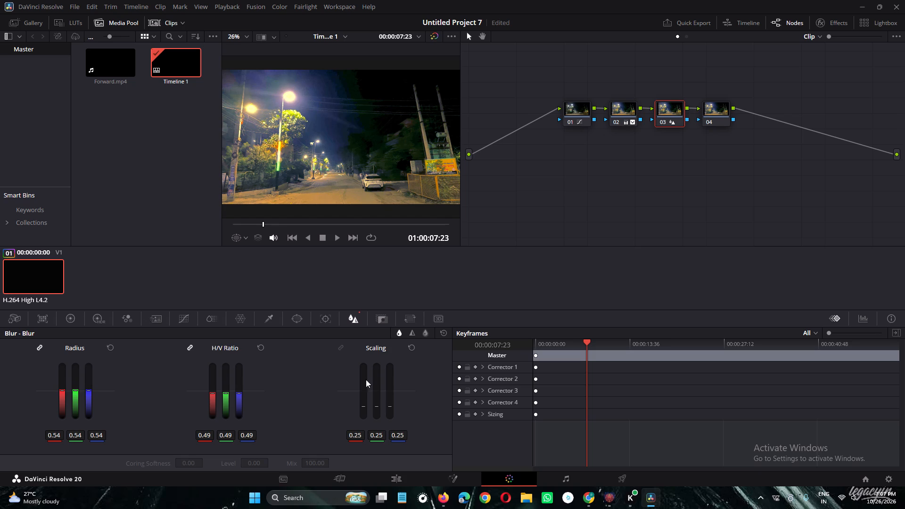
Switch node 03's blur controls to Sharpen mode.
{"action": "left_click_drag", "start_coordinate": [394, 409], "coordinate": [394, 397]}
{"action": "left_click", "coordinate": [239, 396]}
{"action": "left_click", "coordinate": [411, 333]}
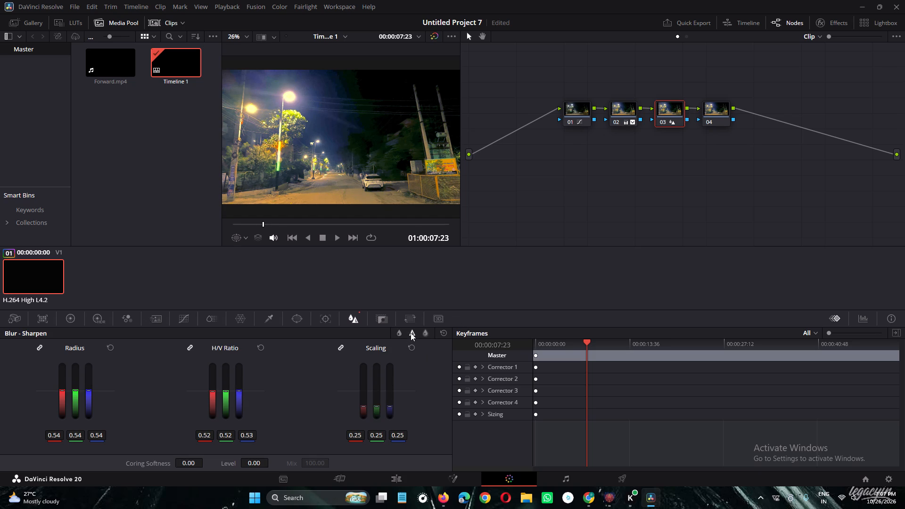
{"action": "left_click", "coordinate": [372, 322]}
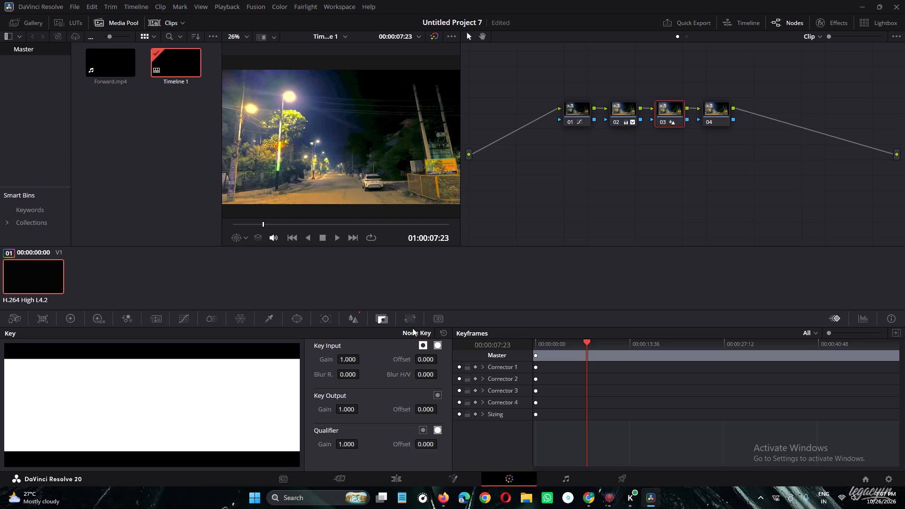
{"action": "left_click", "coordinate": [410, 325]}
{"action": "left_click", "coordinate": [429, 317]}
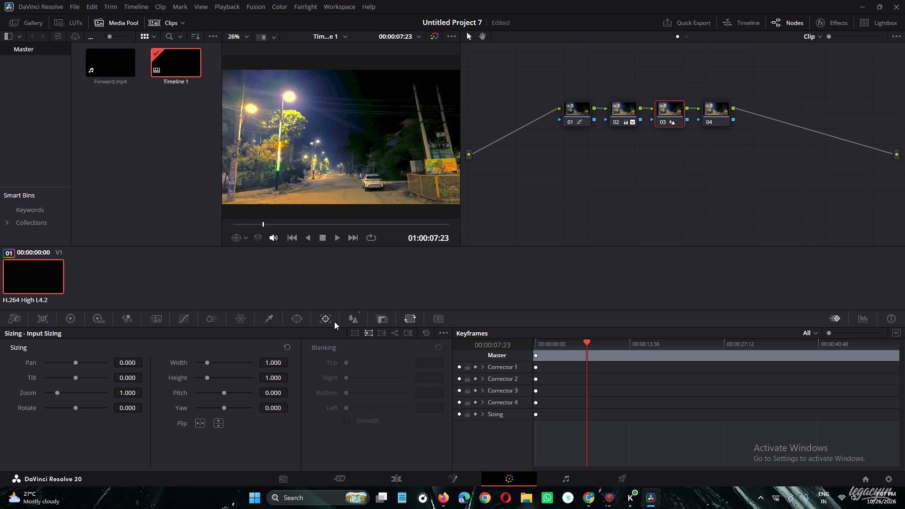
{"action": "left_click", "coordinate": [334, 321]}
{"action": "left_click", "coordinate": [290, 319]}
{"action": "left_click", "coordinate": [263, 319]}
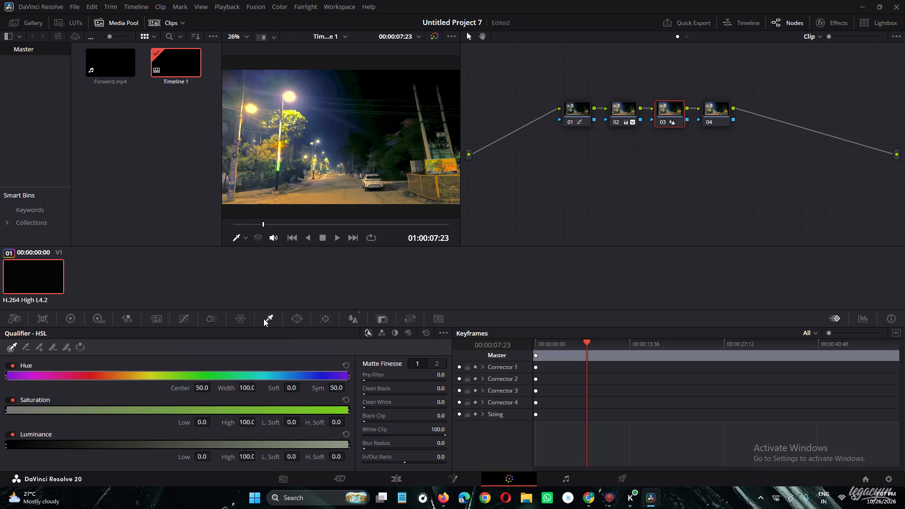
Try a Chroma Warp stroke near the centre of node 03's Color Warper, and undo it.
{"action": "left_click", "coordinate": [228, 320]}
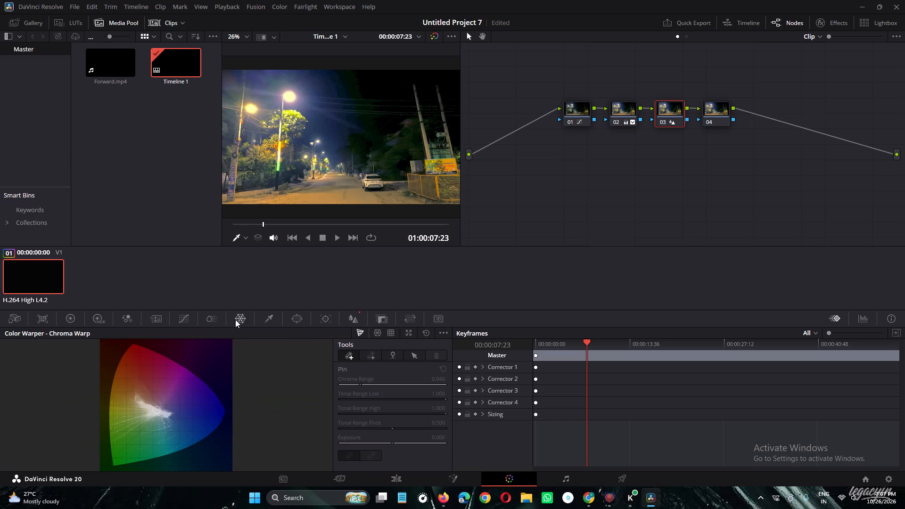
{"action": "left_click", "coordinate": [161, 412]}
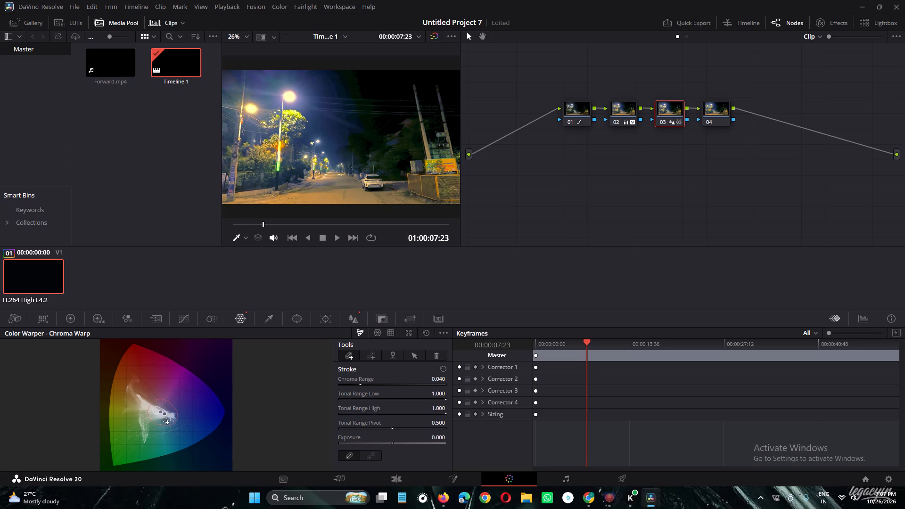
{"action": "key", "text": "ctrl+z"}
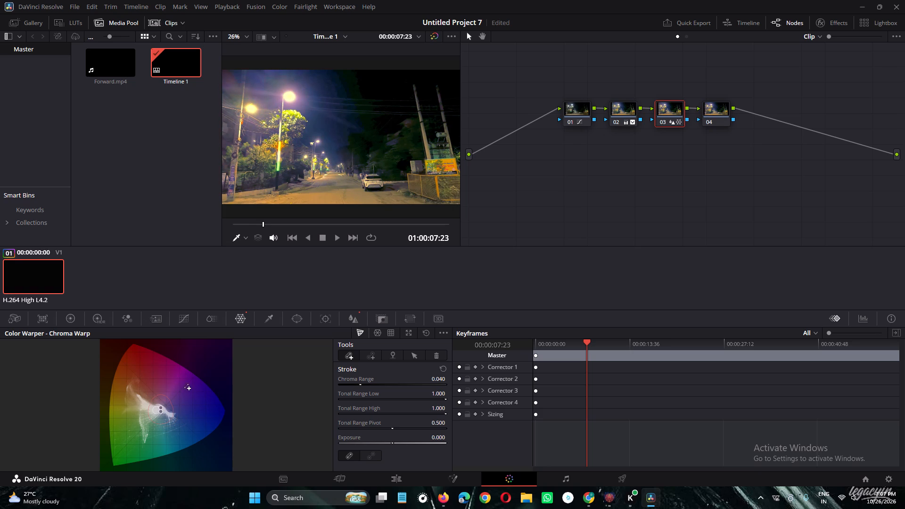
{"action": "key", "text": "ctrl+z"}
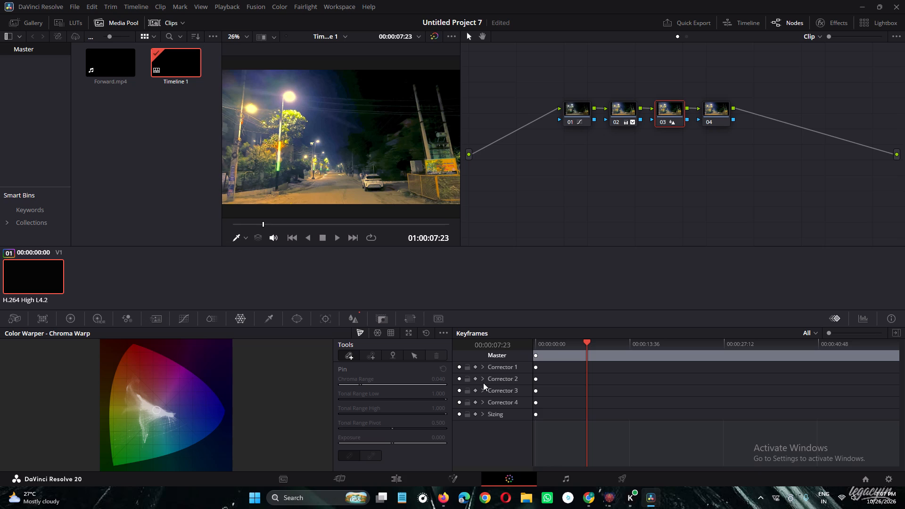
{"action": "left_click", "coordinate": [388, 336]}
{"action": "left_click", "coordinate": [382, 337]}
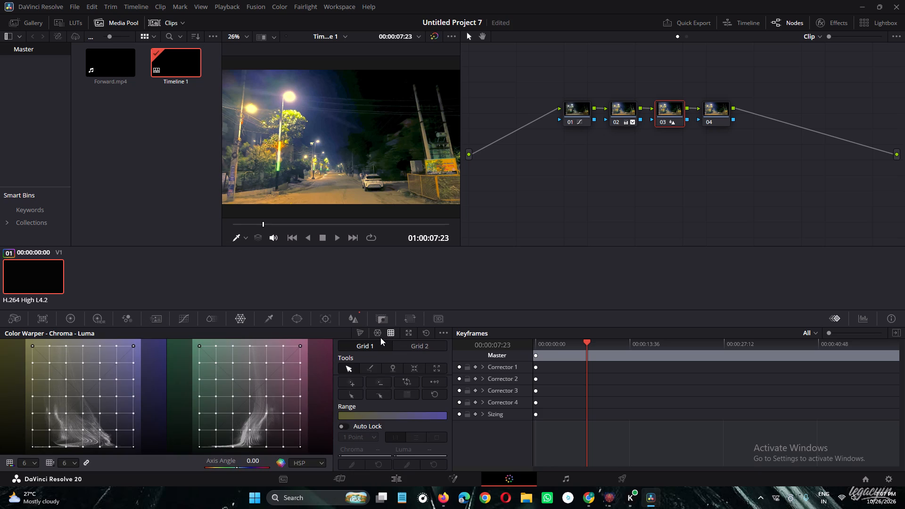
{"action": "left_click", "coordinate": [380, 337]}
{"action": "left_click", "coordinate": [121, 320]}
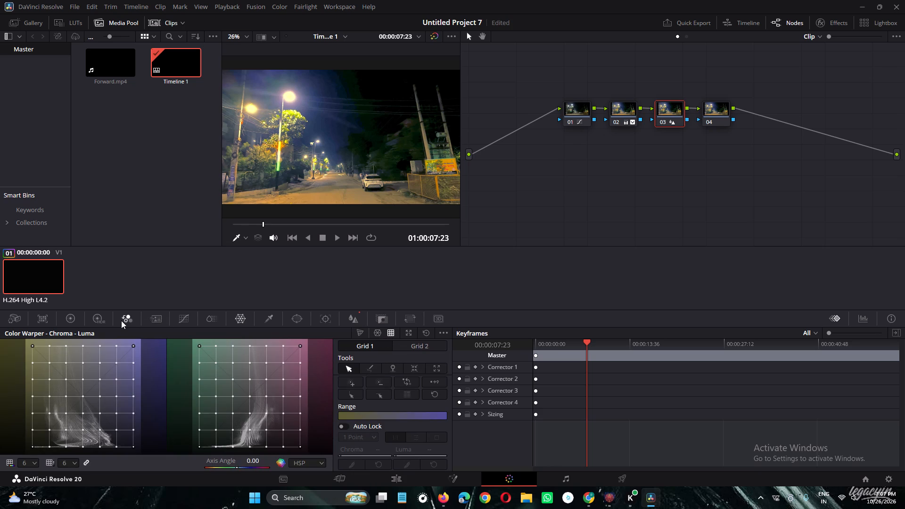
In node 03's HDR zones graph, lower the Light zone's min range to -6.00.
{"action": "left_click", "coordinate": [112, 320]}
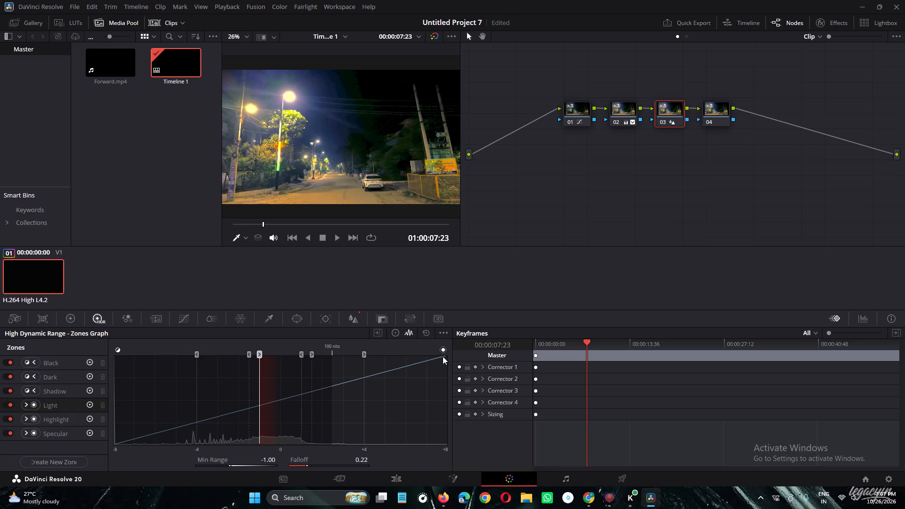
{"action": "left_click_drag", "start_coordinate": [444, 355], "coordinate": [454, 369]}
{"action": "left_click", "coordinate": [411, 353]}
{"action": "left_click_drag", "start_coordinate": [262, 354], "coordinate": [417, 361]}
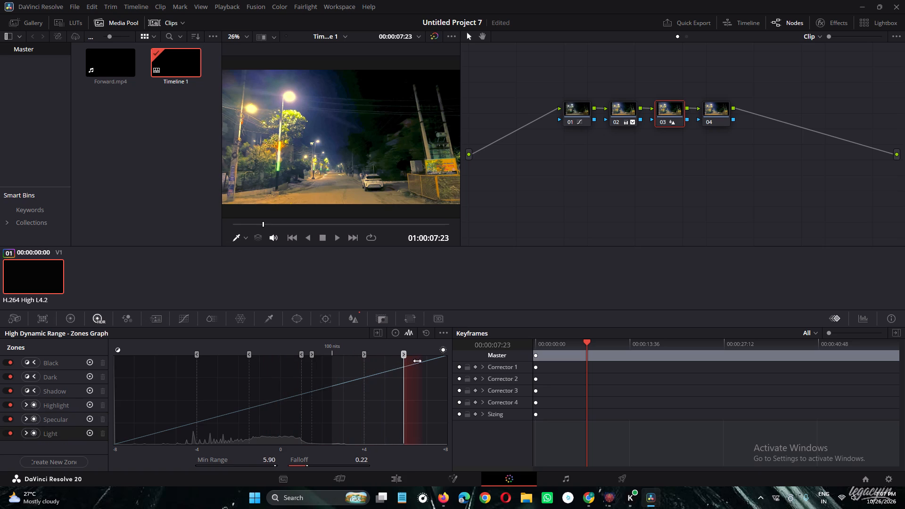
{"action": "left_click_drag", "start_coordinate": [417, 361], "coordinate": [109, 357]}
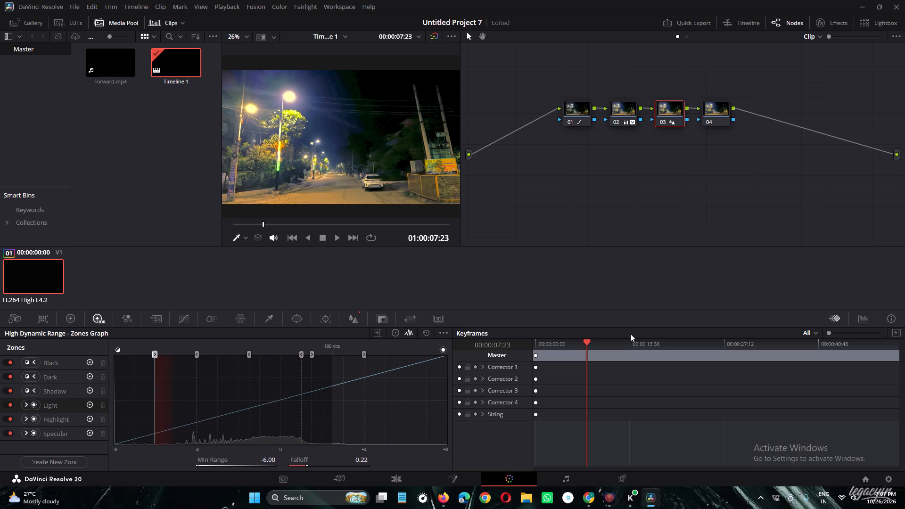
Select node 04 and play back the graded clip to review the night street footage.
{"action": "left_click", "coordinate": [724, 108]}
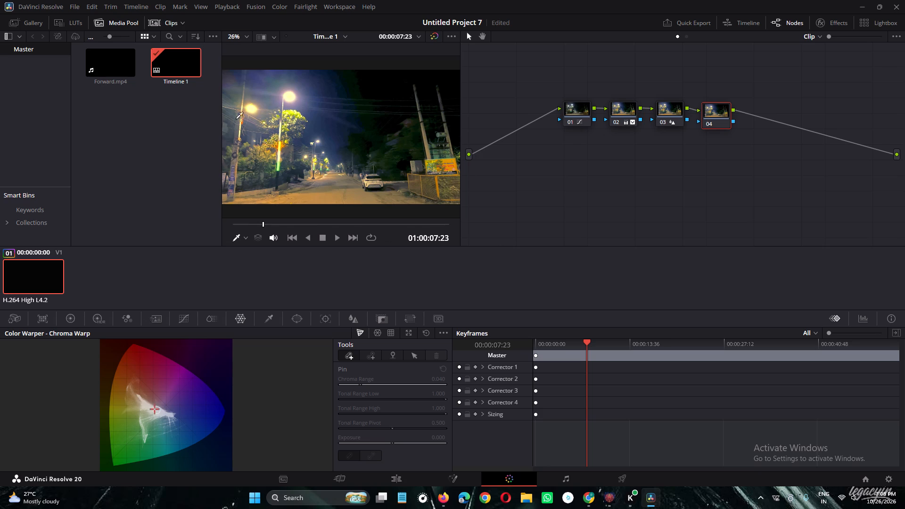
{"action": "left_click", "coordinate": [331, 233]}
{"action": "left_click", "coordinate": [333, 238]}
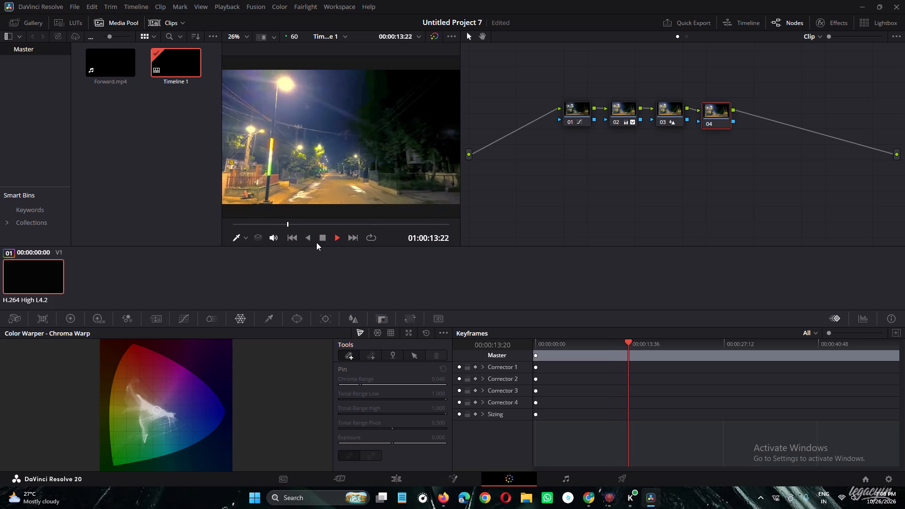
{"action": "left_click", "coordinate": [322, 238]}
{"action": "left_click", "coordinate": [322, 238]}
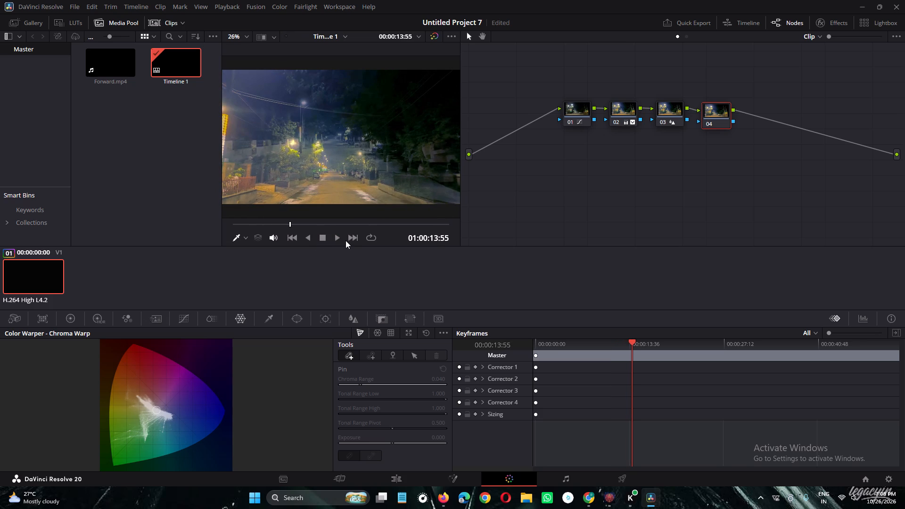
{"action": "left_click", "coordinate": [346, 240]}
{"action": "left_click", "coordinate": [334, 240]}
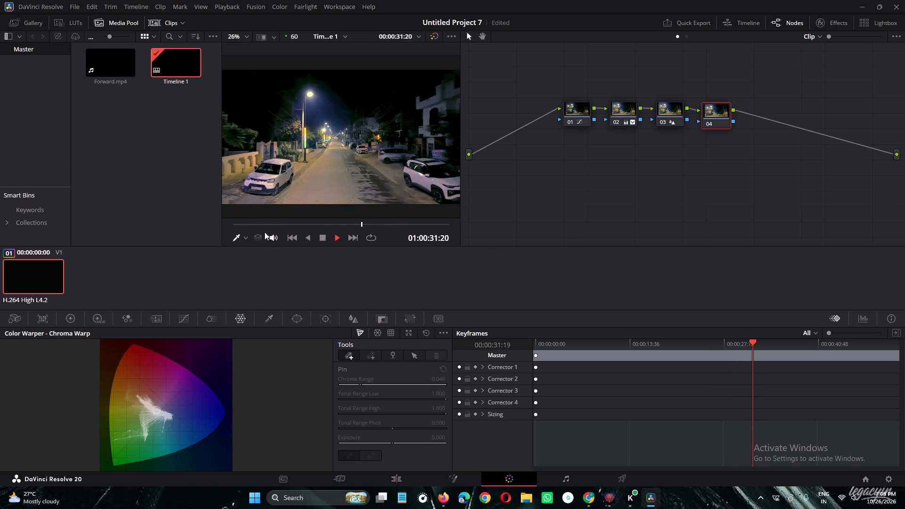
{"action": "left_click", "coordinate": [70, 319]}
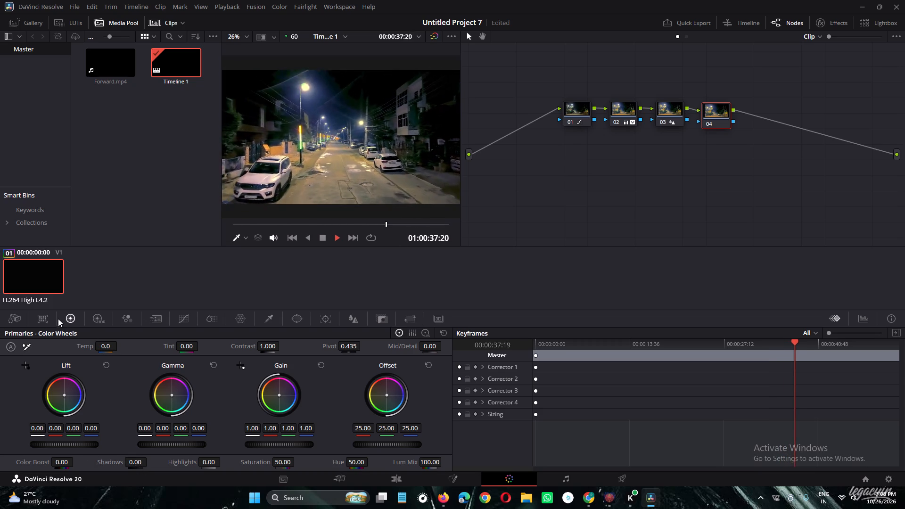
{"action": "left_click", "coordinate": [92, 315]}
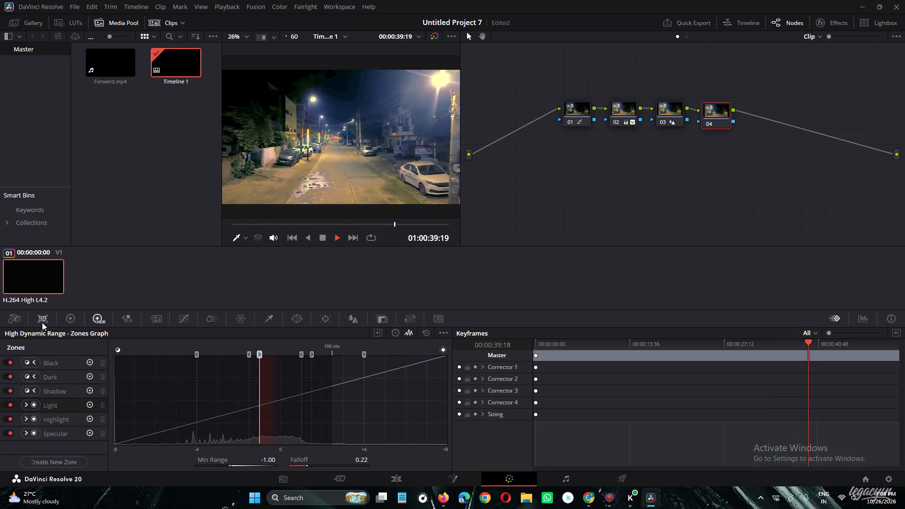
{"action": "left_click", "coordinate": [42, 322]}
Stop playback at 01:00:44:28 and disable node 02.
{"action": "left_click", "coordinate": [632, 111]}
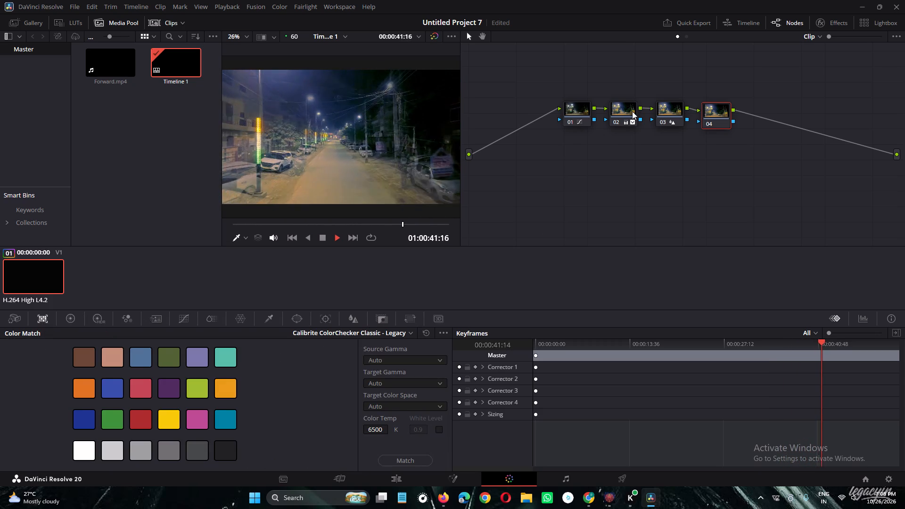
{"action": "left_click", "coordinate": [632, 111]}
{"action": "left_click", "coordinate": [615, 108]}
{"action": "left_click", "coordinate": [652, 115]}
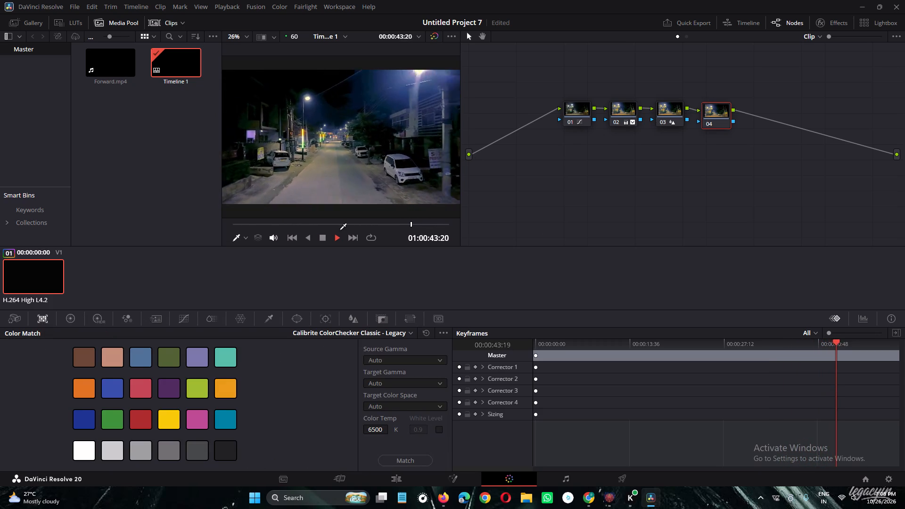
{"action": "left_click", "coordinate": [322, 236]}
{"action": "left_click", "coordinate": [618, 120]}
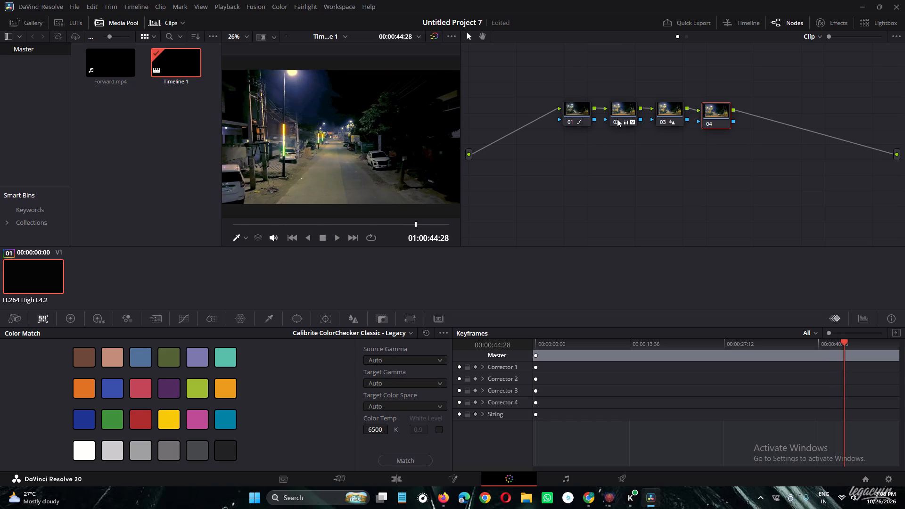
{"action": "left_click", "coordinate": [617, 119]}
{"action": "left_click", "coordinate": [624, 112]}
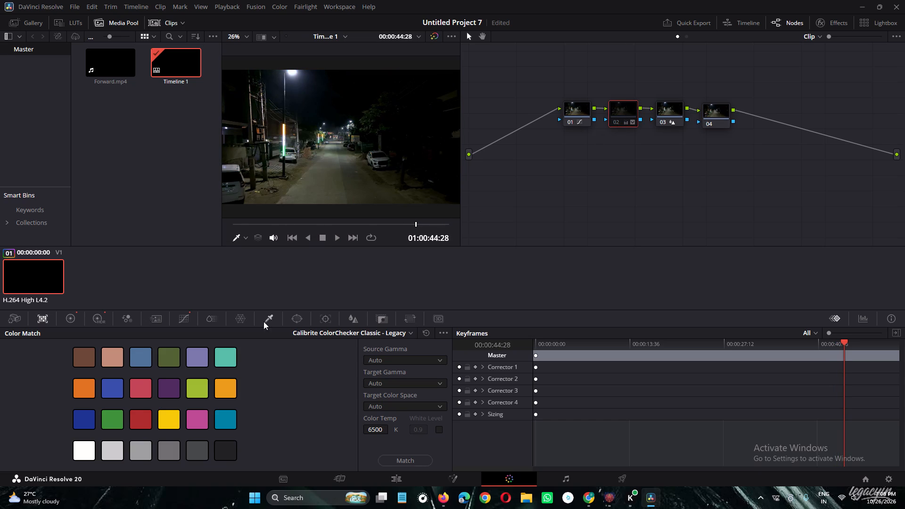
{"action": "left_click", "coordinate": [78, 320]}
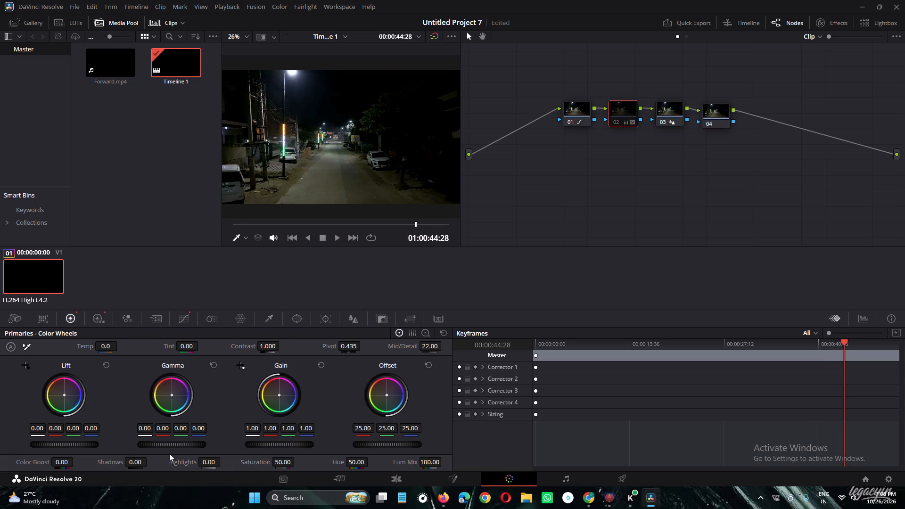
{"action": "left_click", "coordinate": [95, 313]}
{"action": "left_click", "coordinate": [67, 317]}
Return the white points of node 02's luma, red, green and blue custom curves to the graph's upper-right corner.
{"action": "left_click", "coordinate": [182, 325]}
{"action": "left_click_drag", "start_coordinate": [274, 352], "coordinate": [355, 350]}
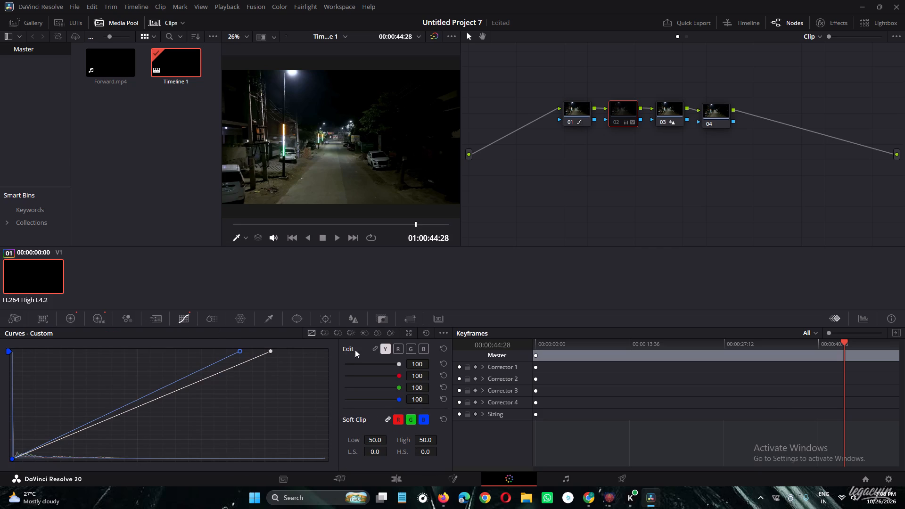
{"action": "left_click_drag", "start_coordinate": [355, 350], "coordinate": [354, 350]}
{"action": "left_click_drag", "start_coordinate": [269, 350], "coordinate": [375, 320]}
{"action": "left_click_drag", "start_coordinate": [266, 352], "coordinate": [309, 341]}
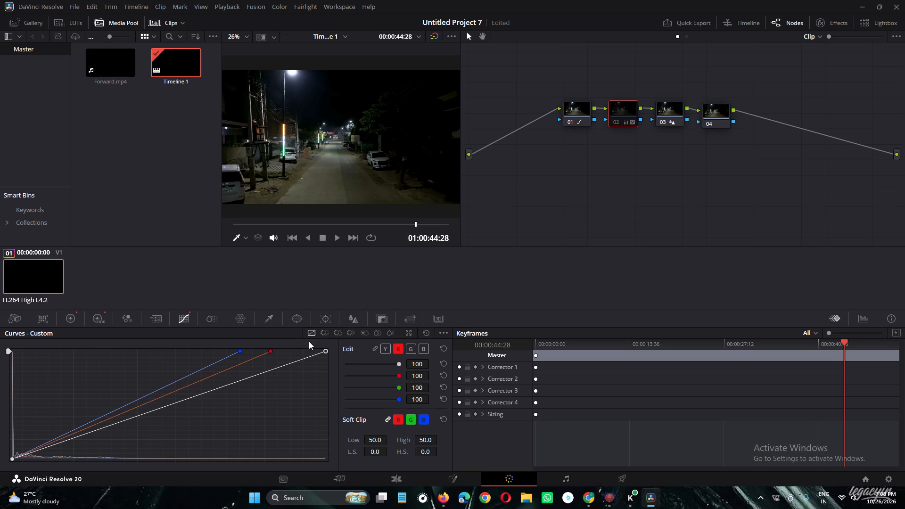
{"action": "left_click_drag", "start_coordinate": [309, 341], "coordinate": [346, 335]}
{"action": "left_click_drag", "start_coordinate": [271, 350], "coordinate": [345, 334]}
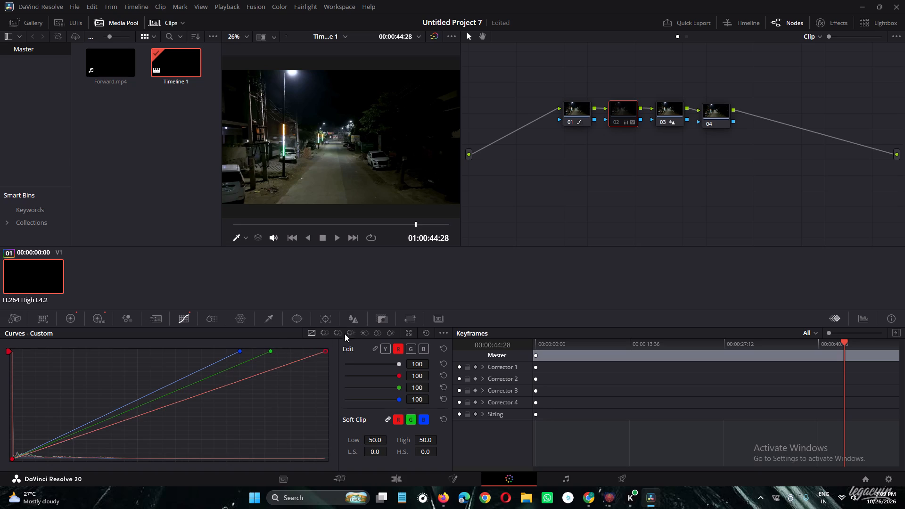
{"action": "left_click_drag", "start_coordinate": [345, 334], "coordinate": [357, 334]}
{"action": "left_click_drag", "start_coordinate": [268, 352], "coordinate": [381, 326]}
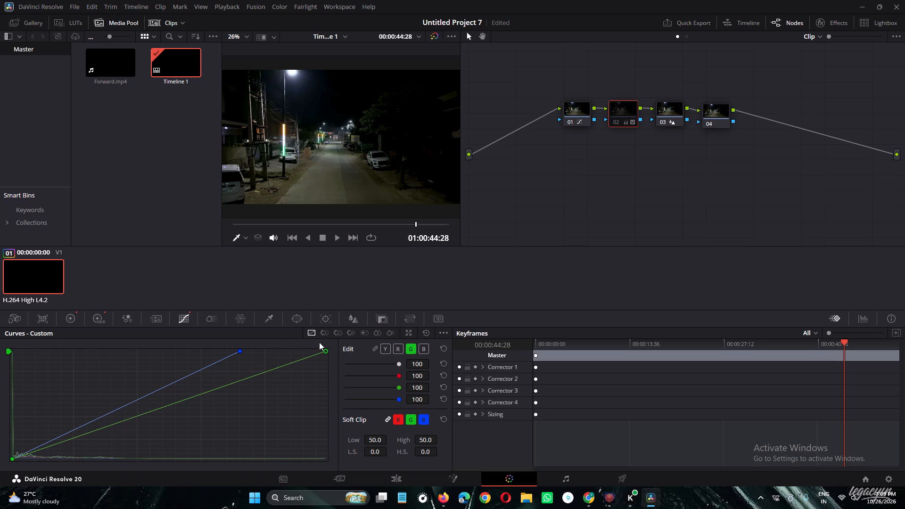
{"action": "left_click_drag", "start_coordinate": [234, 349], "coordinate": [239, 349]}
{"action": "left_click_drag", "start_coordinate": [239, 350], "coordinate": [317, 341]}
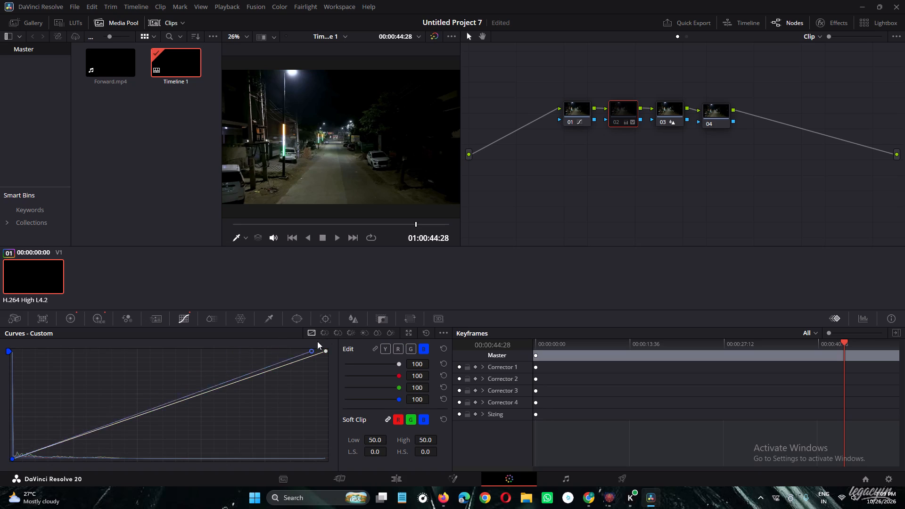
{"action": "left_click_drag", "start_coordinate": [317, 341], "coordinate": [390, 329]}
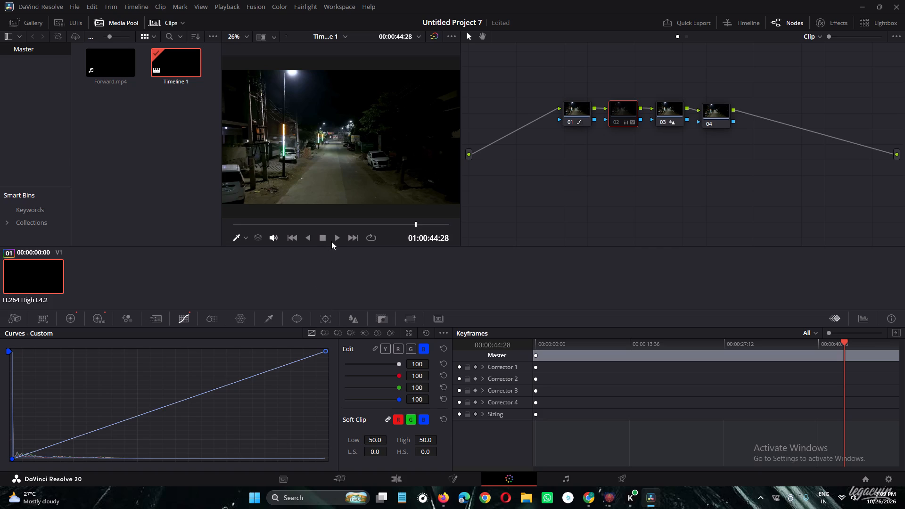
Play the clip onward from 01:00:44:28 to review it with node 02 disabled.
{"action": "left_click", "coordinate": [335, 241]}
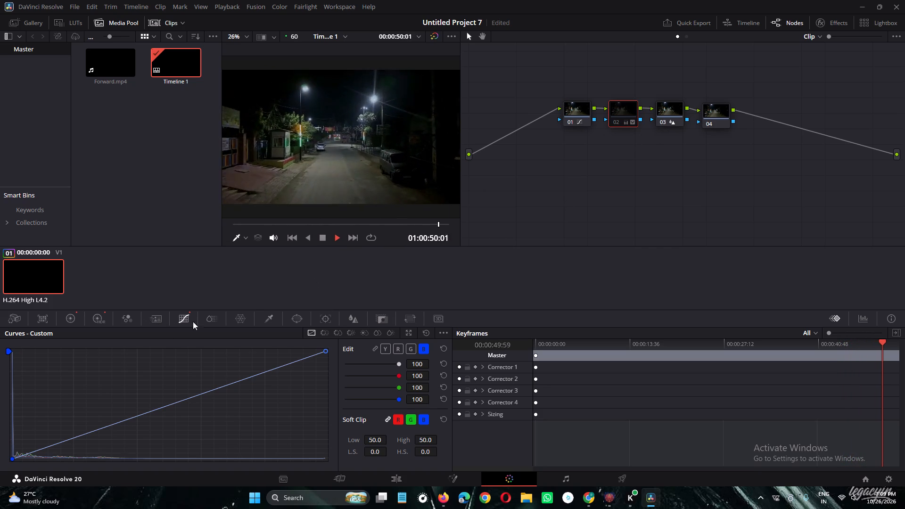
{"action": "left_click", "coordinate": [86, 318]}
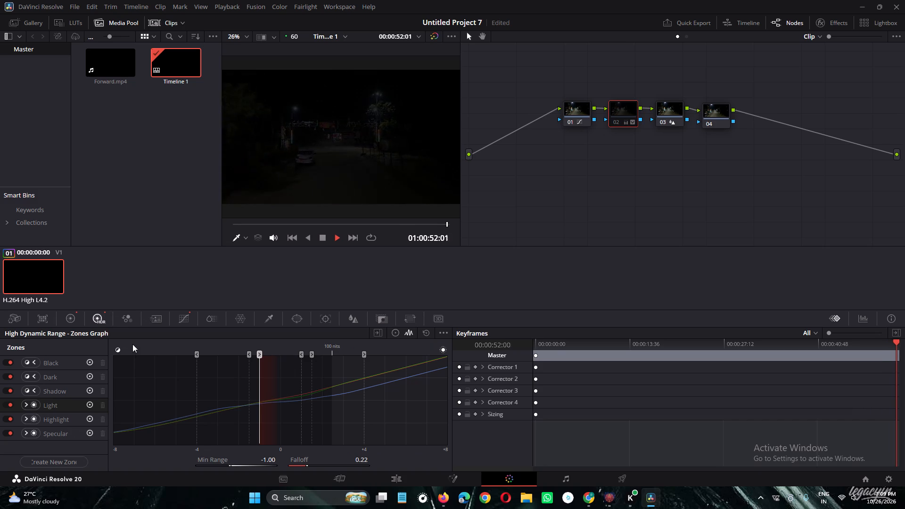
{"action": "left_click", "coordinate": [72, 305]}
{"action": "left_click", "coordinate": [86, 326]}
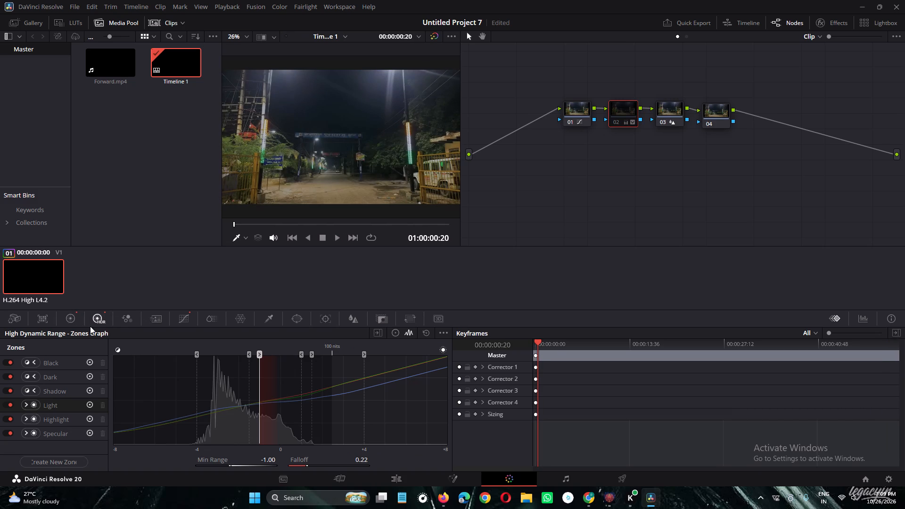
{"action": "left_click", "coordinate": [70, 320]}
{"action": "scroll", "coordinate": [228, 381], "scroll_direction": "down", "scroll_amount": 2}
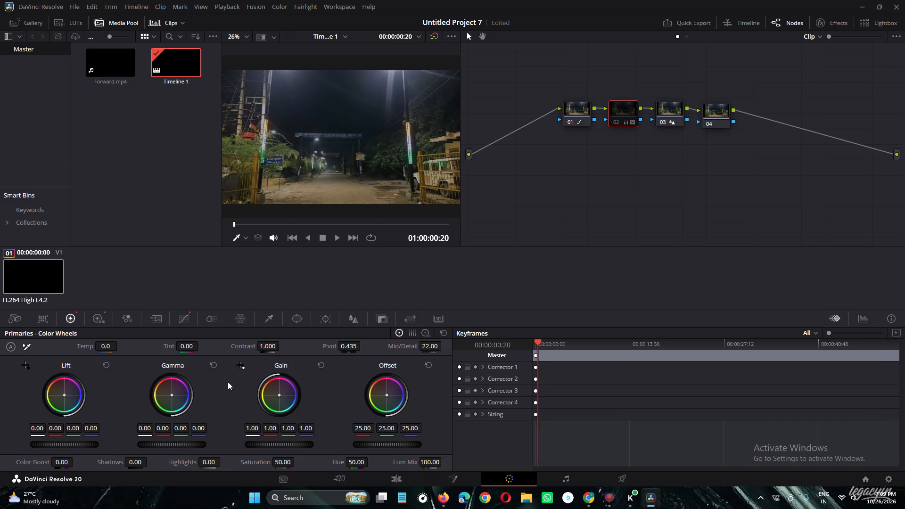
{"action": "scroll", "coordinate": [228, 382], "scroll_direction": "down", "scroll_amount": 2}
Select node 01 and move it slightly farther from node 02 in the node graph.
{"action": "left_click", "coordinate": [576, 109]}
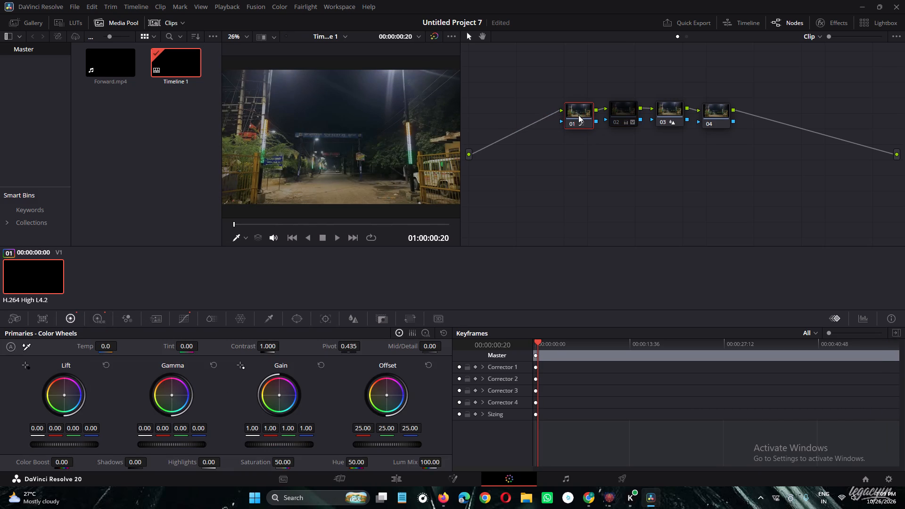
{"action": "left_click_drag", "start_coordinate": [578, 115], "coordinate": [573, 119]}
On node 03, lower the green contribution of the RGB Mixer's Green Output to 0.84.
{"action": "left_click", "coordinate": [671, 111]}
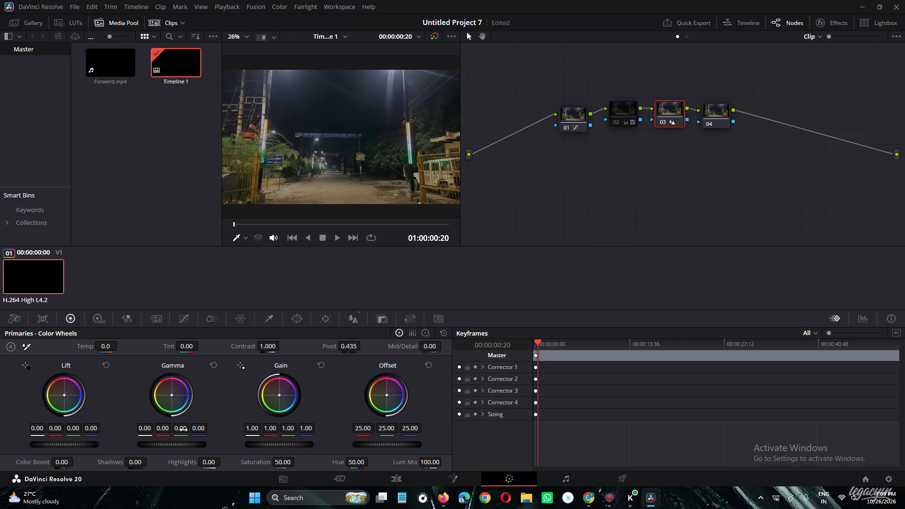
{"action": "scroll", "coordinate": [207, 445], "scroll_direction": "down", "scroll_amount": 1}
{"action": "left_click", "coordinate": [88, 320]}
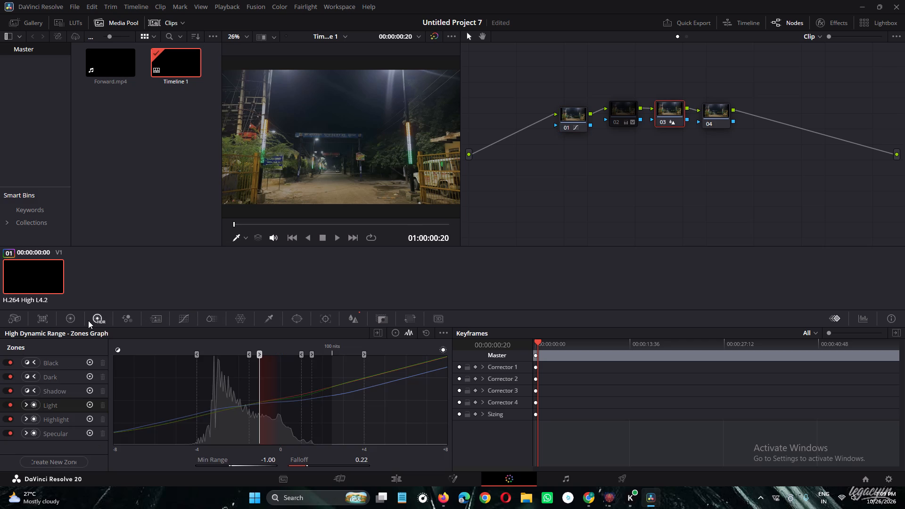
{"action": "left_click", "coordinate": [132, 320]}
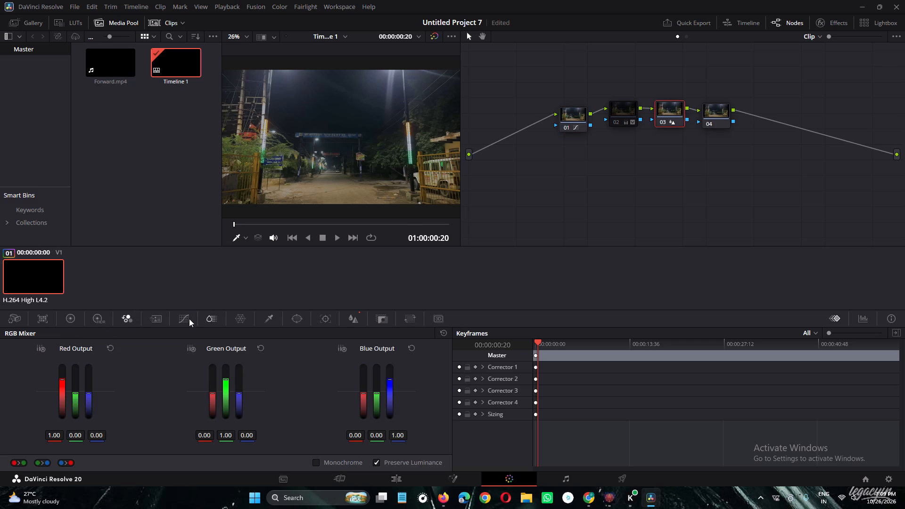
{"action": "left_click", "coordinate": [226, 378]}
Examine node 03's curves, ColorSlice, qualifier, blur and primary color wheel settings.
{"action": "left_click", "coordinate": [160, 320]}
{"action": "left_click", "coordinate": [67, 320]}
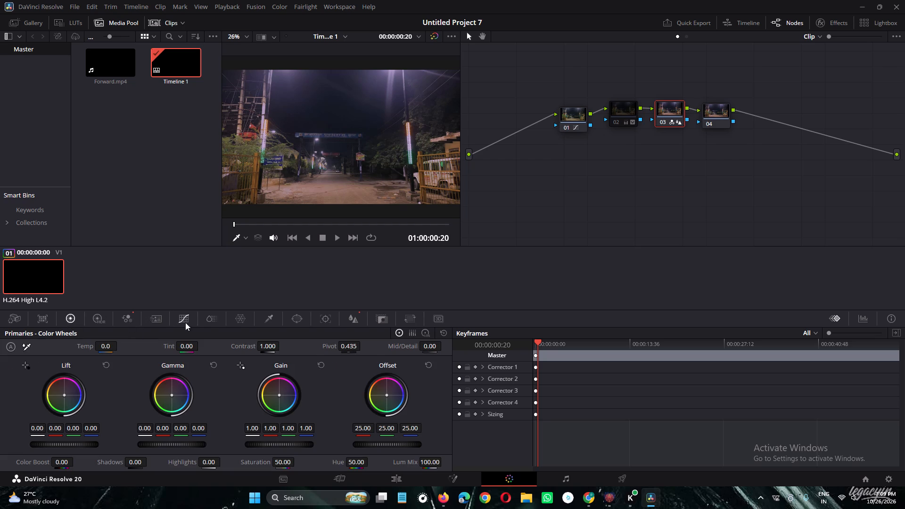
{"action": "left_click", "coordinate": [180, 317]}
{"action": "left_click", "coordinate": [200, 317]}
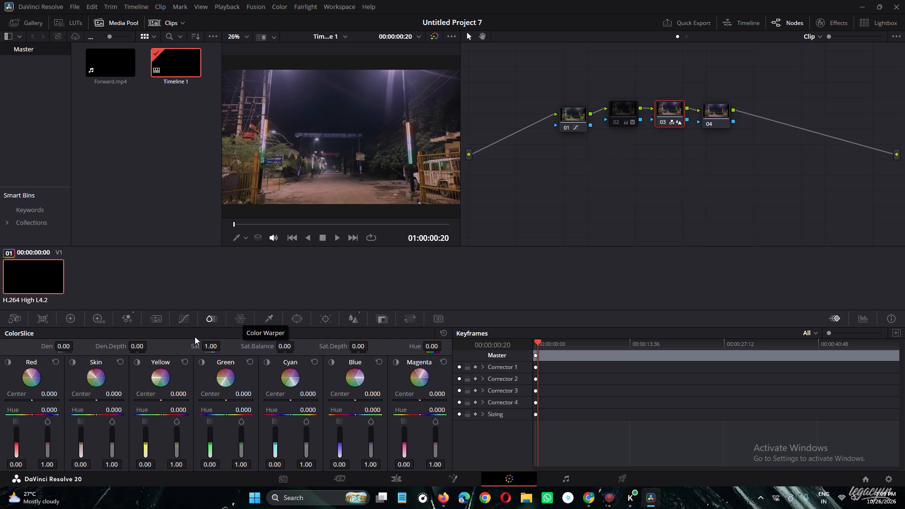
{"action": "left_click", "coordinate": [250, 320]}
{"action": "left_click", "coordinate": [266, 320]}
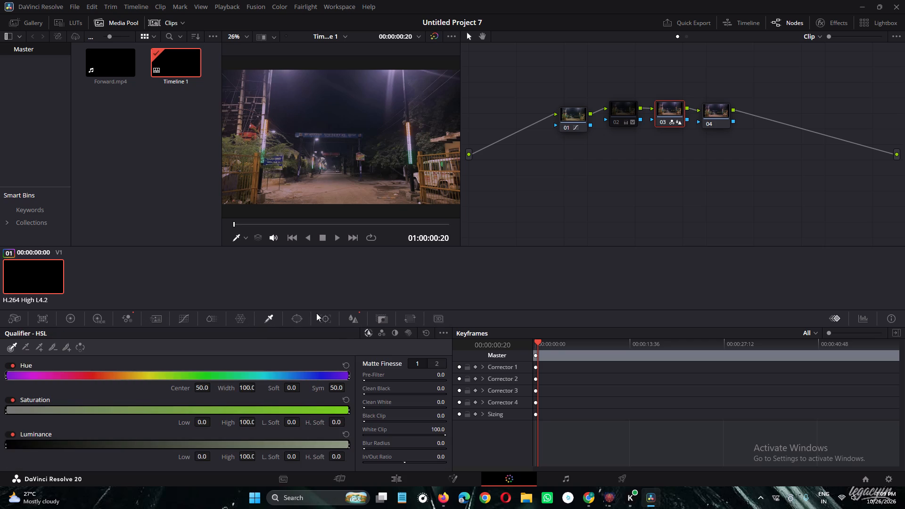
{"action": "left_click", "coordinate": [316, 313]}
{"action": "left_click", "coordinate": [299, 320]}
{"action": "left_click", "coordinate": [351, 319]}
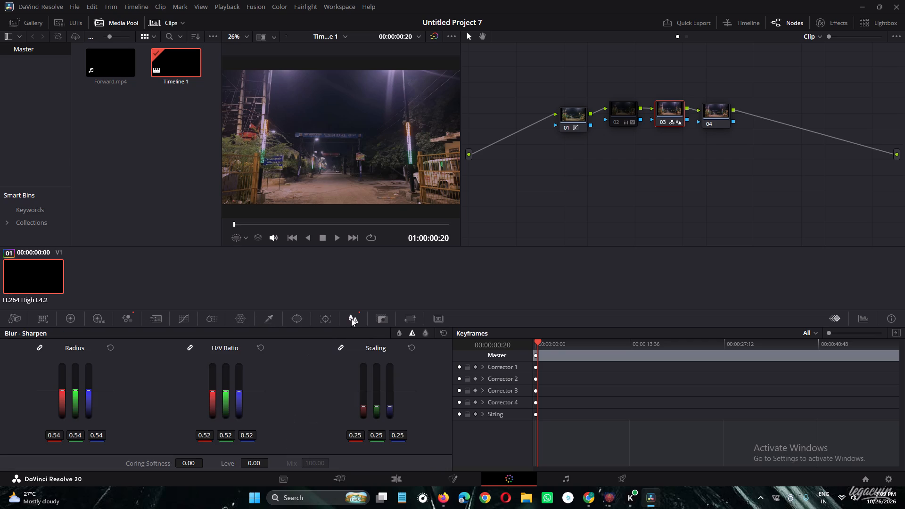
{"action": "left_click", "coordinate": [61, 317]}
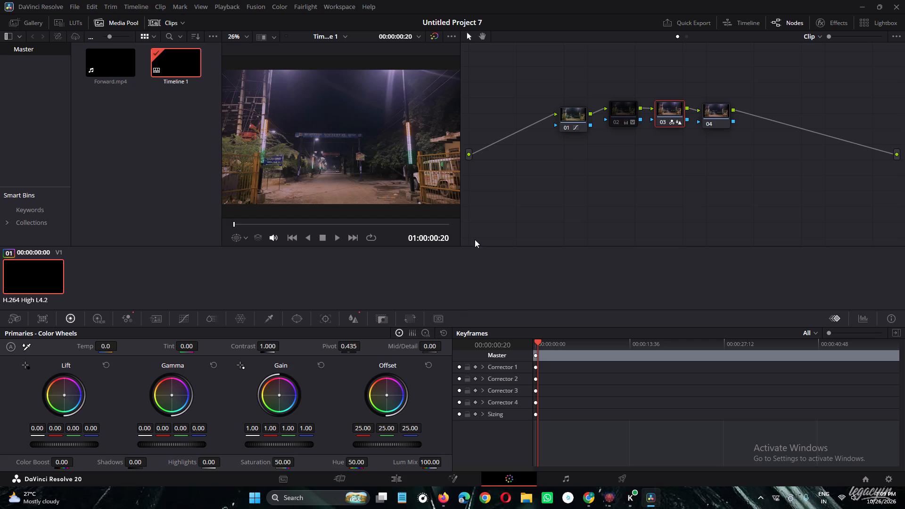
Set node 02's primaries Saturation, Hue and Lum Mix to 0.00.
{"action": "left_click", "coordinate": [631, 120]}
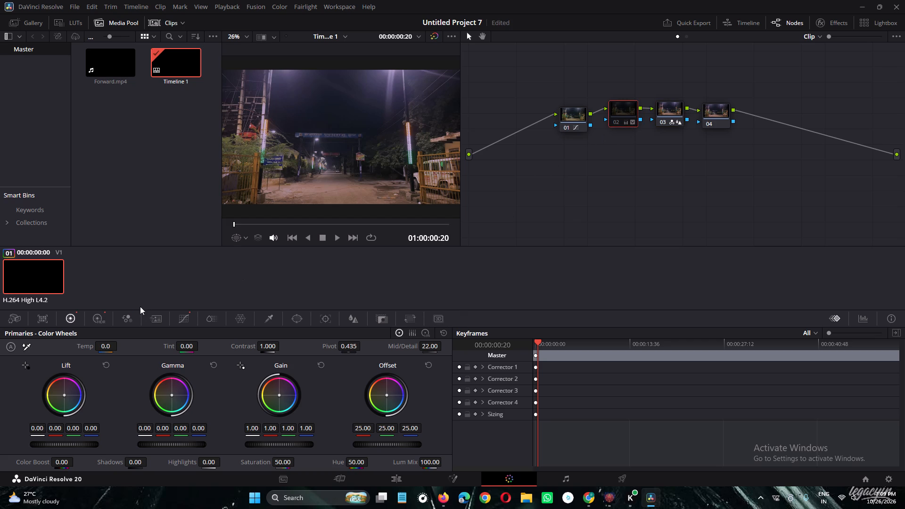
{"action": "scroll", "coordinate": [220, 468], "scroll_direction": "down", "scroll_amount": 6}
{"action": "left_click_drag", "start_coordinate": [287, 463], "coordinate": [90, 475]}
{"action": "left_click_drag", "start_coordinate": [90, 475], "coordinate": [67, 477]}
{"action": "left_click_drag", "start_coordinate": [363, 461], "coordinate": [181, 465]}
{"action": "left_click_drag", "start_coordinate": [433, 463], "coordinate": [418, 263]}
{"action": "left_click_drag", "start_coordinate": [418, 263], "coordinate": [400, 266]}
Play the clip from 01:00:00:20 and set the contrast of node 02's HDR color wheels to 0.000 during playback.
{"action": "left_click", "coordinate": [337, 236]}
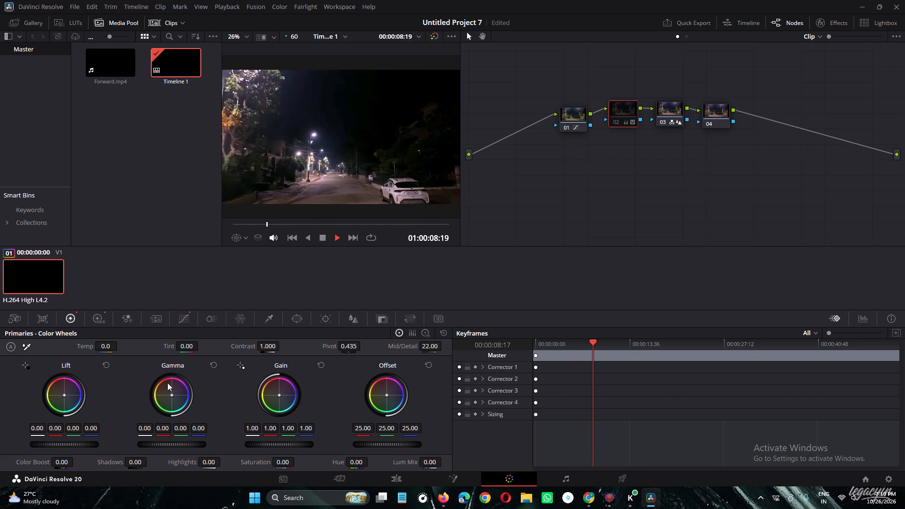
{"action": "left_click", "coordinate": [104, 328]}
{"action": "left_click", "coordinate": [99, 322]}
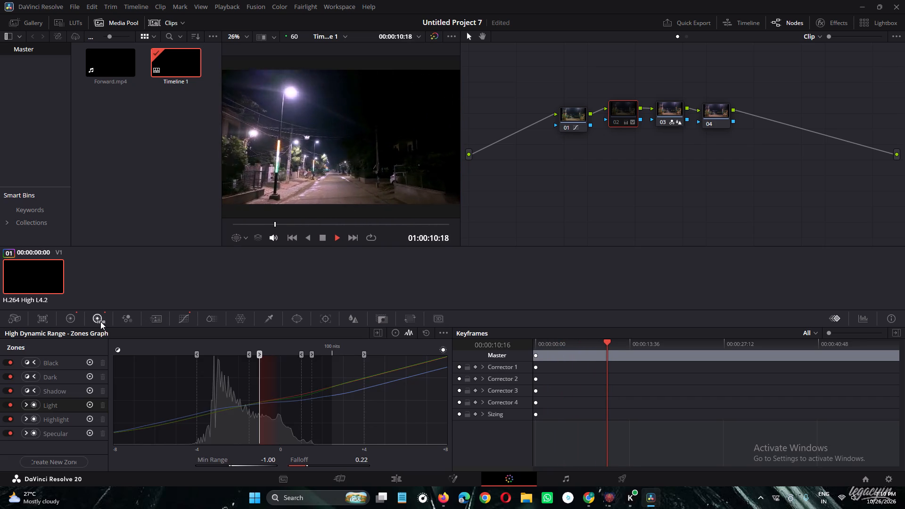
{"action": "left_click", "coordinate": [62, 361]}
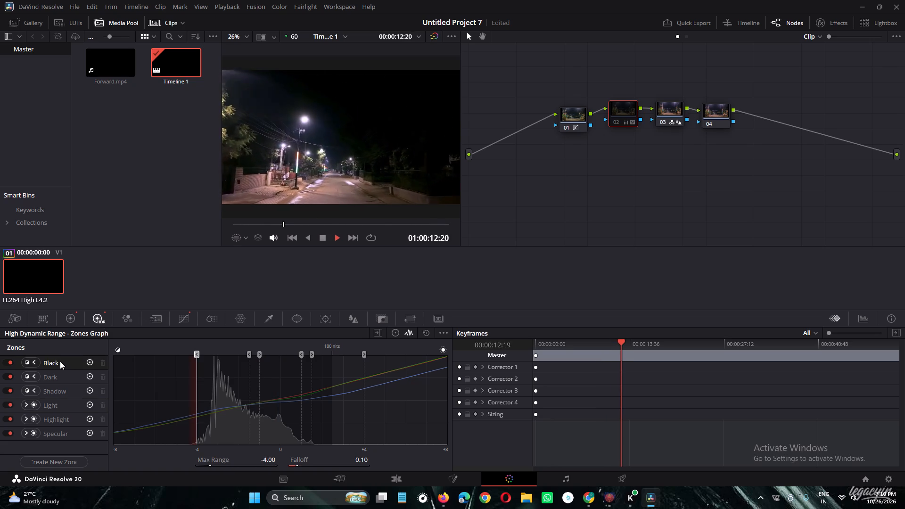
{"action": "left_click", "coordinate": [252, 381]}
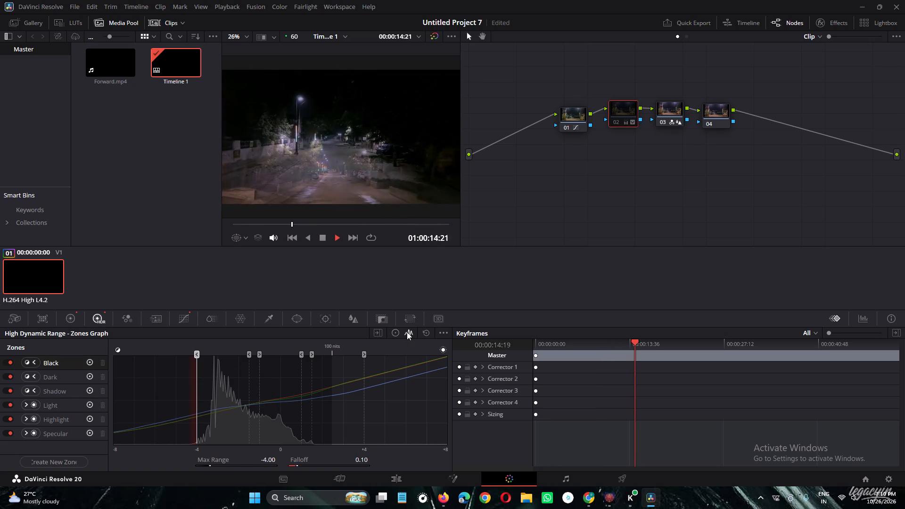
{"action": "left_click", "coordinate": [407, 332]}
{"action": "left_click", "coordinate": [397, 335]}
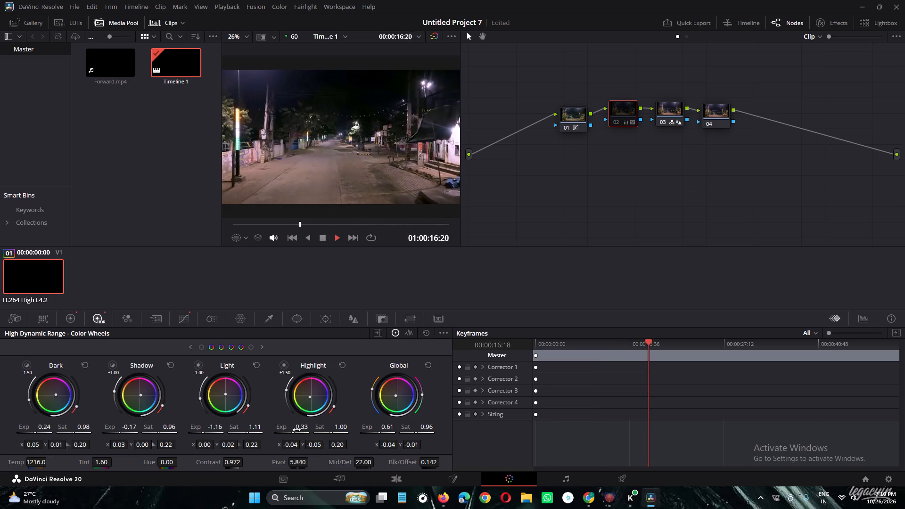
{"action": "left_click_drag", "start_coordinate": [236, 461], "coordinate": [91, 470]}
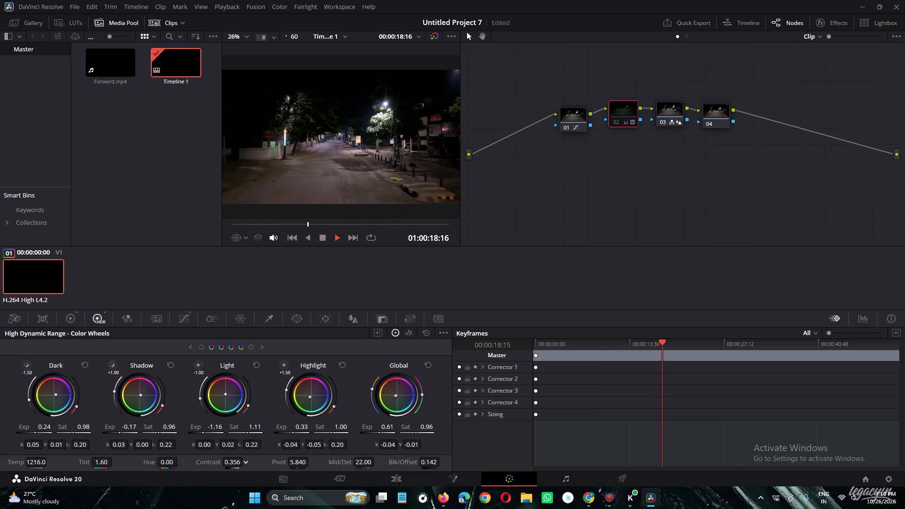
{"action": "left_click_drag", "start_coordinate": [91, 470], "coordinate": [381, 269]}
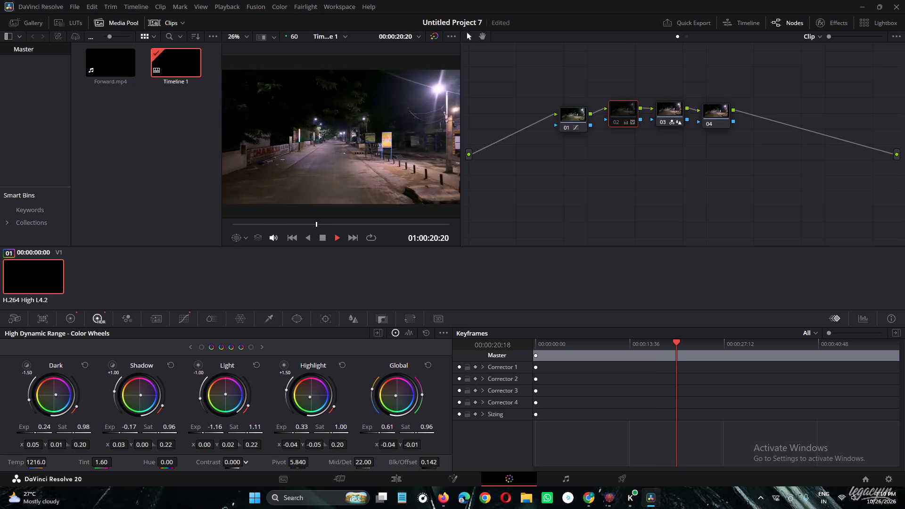
{"action": "left_click_drag", "start_coordinate": [381, 269], "coordinate": [48, 302]}
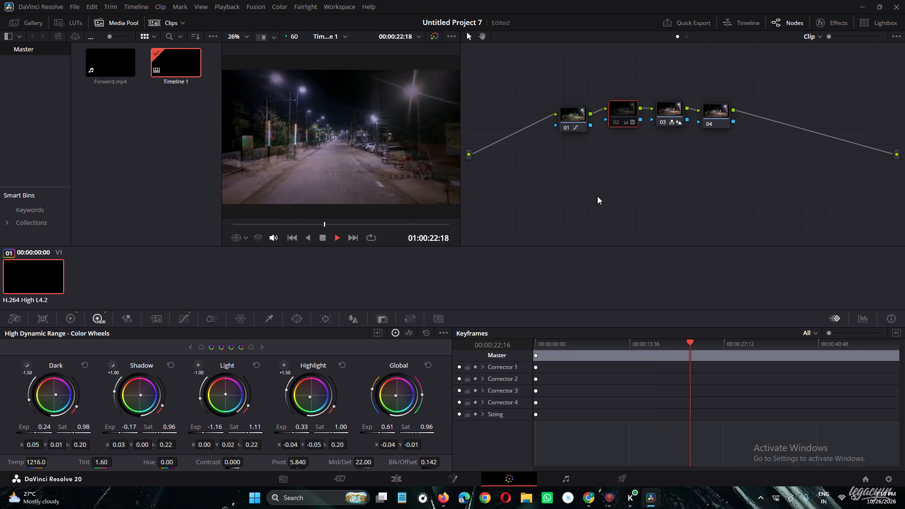
Stop playback at 01:00:24:03 and set node 02's HDR pivot to -6.000.
{"action": "left_click", "coordinate": [323, 237]}
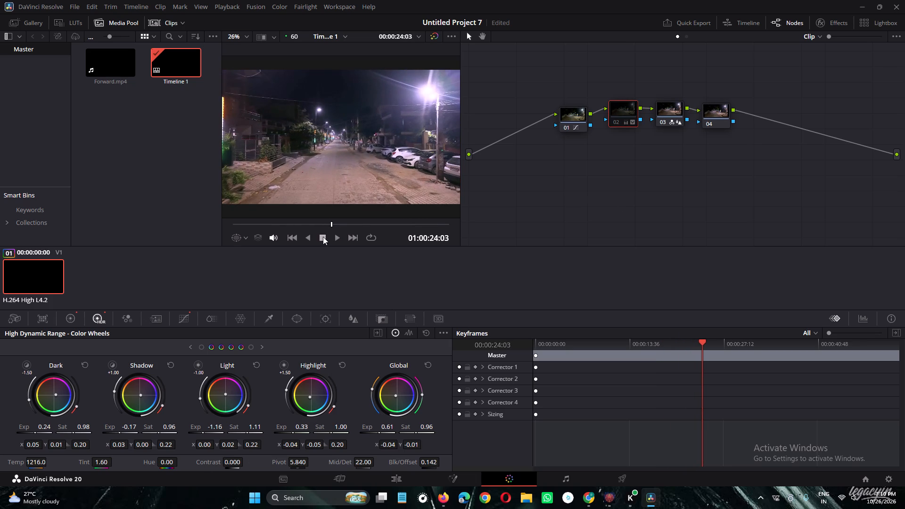
{"action": "left_click_drag", "start_coordinate": [303, 467], "coordinate": [293, 466]}
{"action": "left_click_drag", "start_coordinate": [304, 459], "coordinate": [622, 247]}
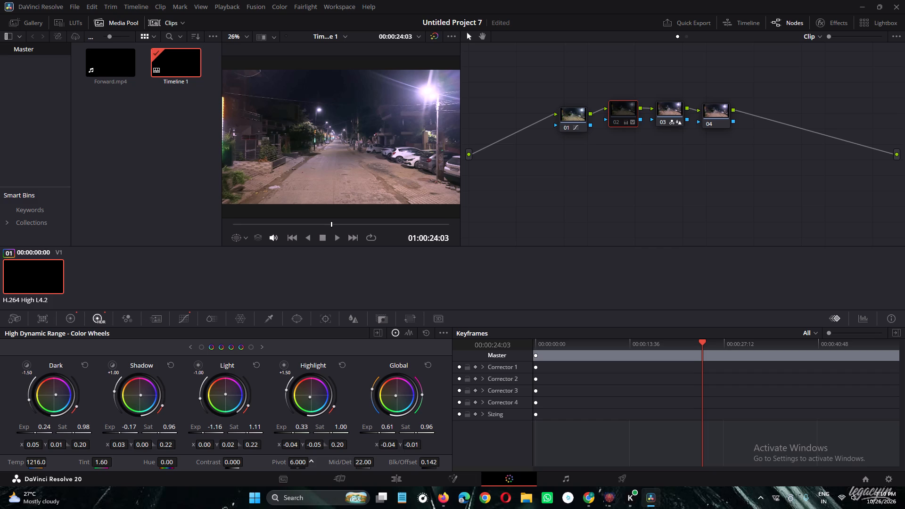
{"action": "left_click_drag", "start_coordinate": [622, 247], "coordinate": [0, 362]}
Play the clip from 01:00:24:03 and examine node 02's curves, input sizing and ColorSlice settings during playback.
{"action": "left_click", "coordinate": [334, 242]}
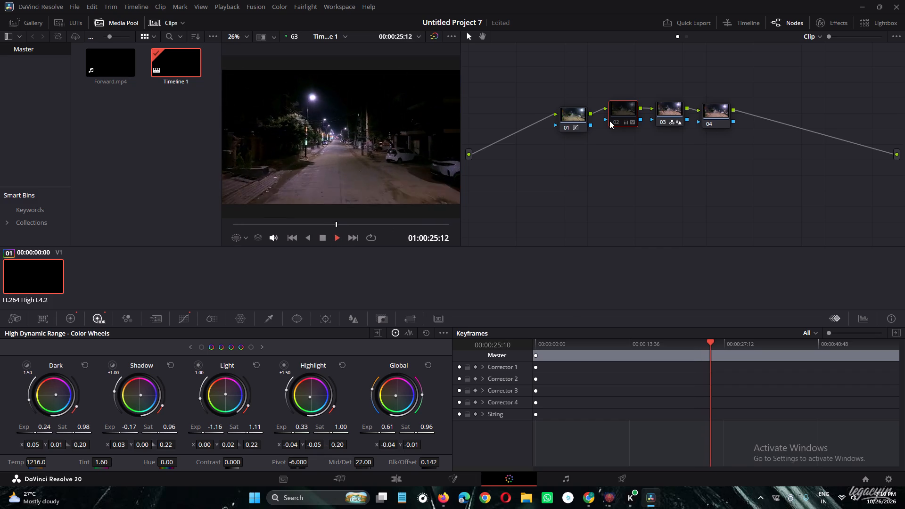
{"action": "left_click", "coordinate": [617, 120]}
{"action": "right_click", "coordinate": [618, 119]}
{"action": "right_click", "coordinate": [626, 111]}
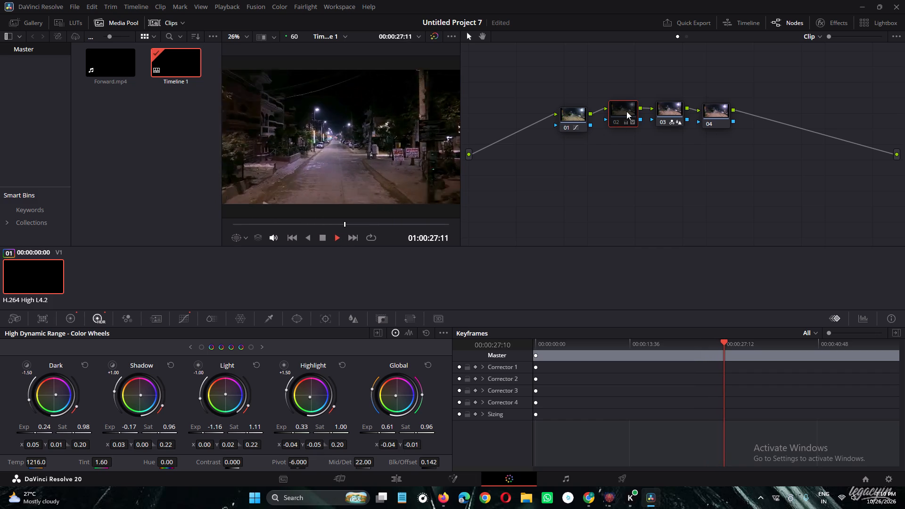
{"action": "right_click", "coordinate": [626, 111]}
{"action": "double_click", "coordinate": [626, 111]}
{"action": "triple_click", "coordinate": [627, 109]}
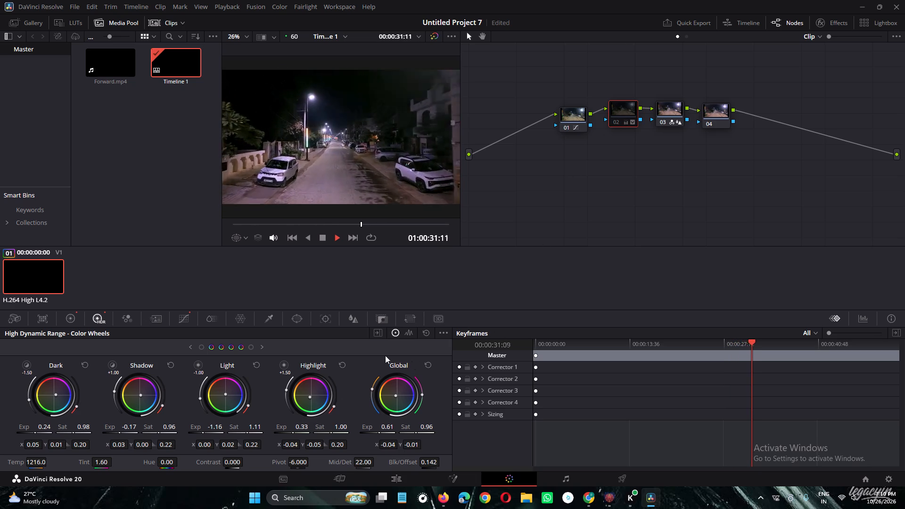
{"action": "left_click", "coordinate": [191, 323]}
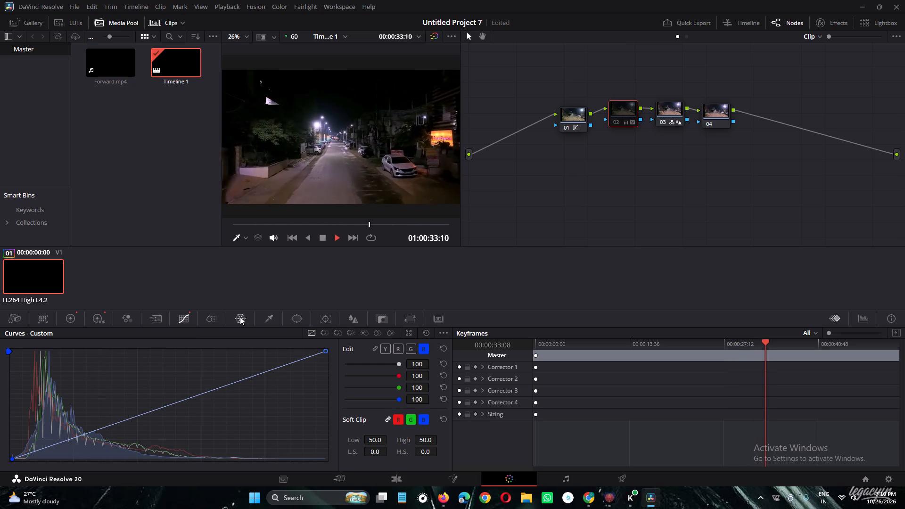
{"action": "left_click", "coordinate": [406, 320]}
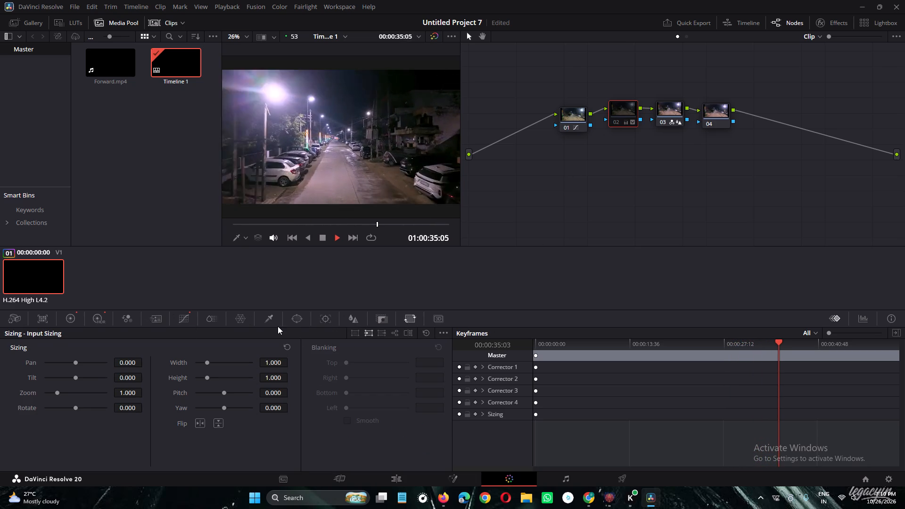
{"action": "left_click", "coordinate": [278, 326]}
{"action": "left_click", "coordinate": [239, 321]}
{"action": "left_click", "coordinate": [216, 320]}
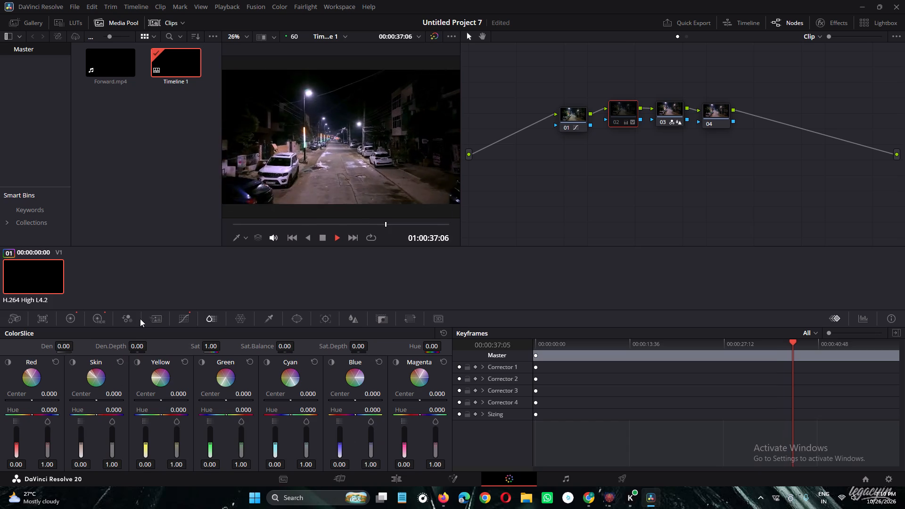
Watch the graded clip while trying to select other nodes, and stop playback at 01:00:43:53.
{"action": "left_click", "coordinate": [696, 149]}
{"action": "left_click", "coordinate": [700, 106]}
{"action": "left_click", "coordinate": [639, 123]}
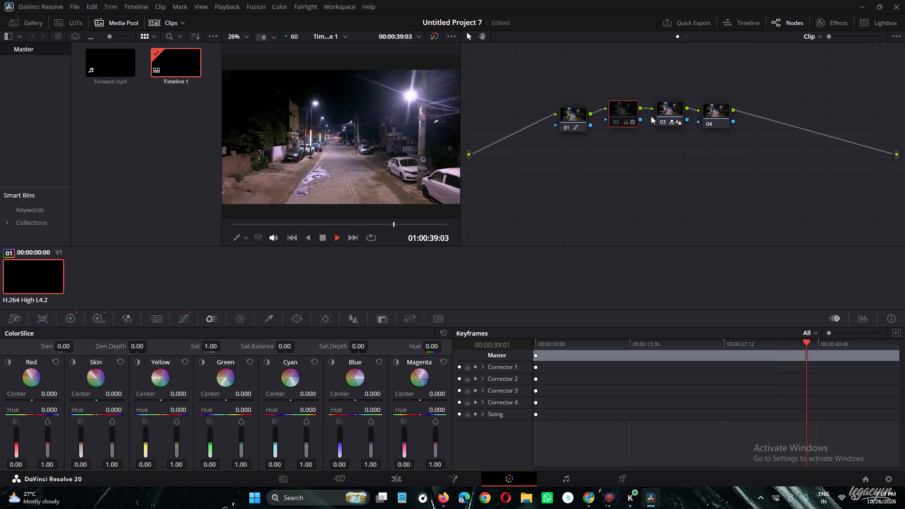
{"action": "left_click", "coordinate": [654, 114]}
{"action": "left_click", "coordinate": [709, 100]}
{"action": "left_click", "coordinate": [681, 117]}
{"action": "left_click", "coordinate": [677, 120]}
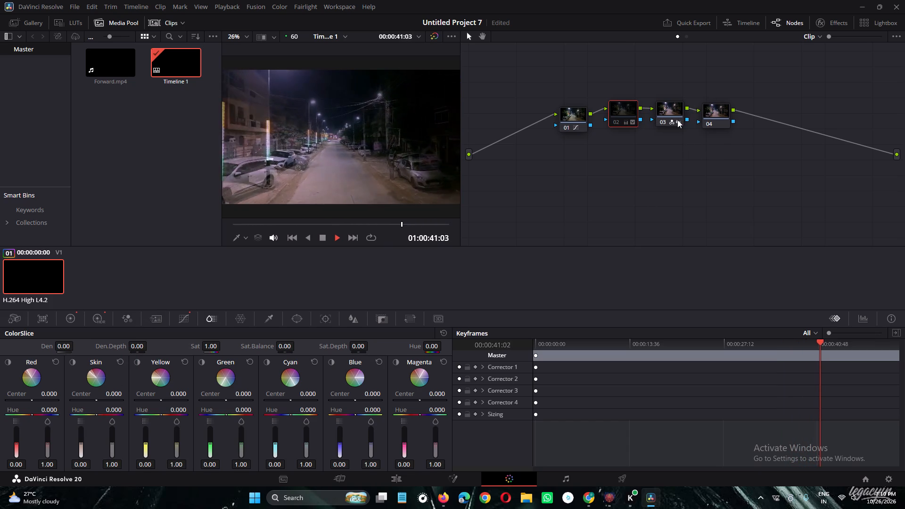
{"action": "left_click", "coordinate": [675, 109]}
{"action": "left_click", "coordinate": [674, 106]}
{"action": "left_click", "coordinate": [574, 111]}
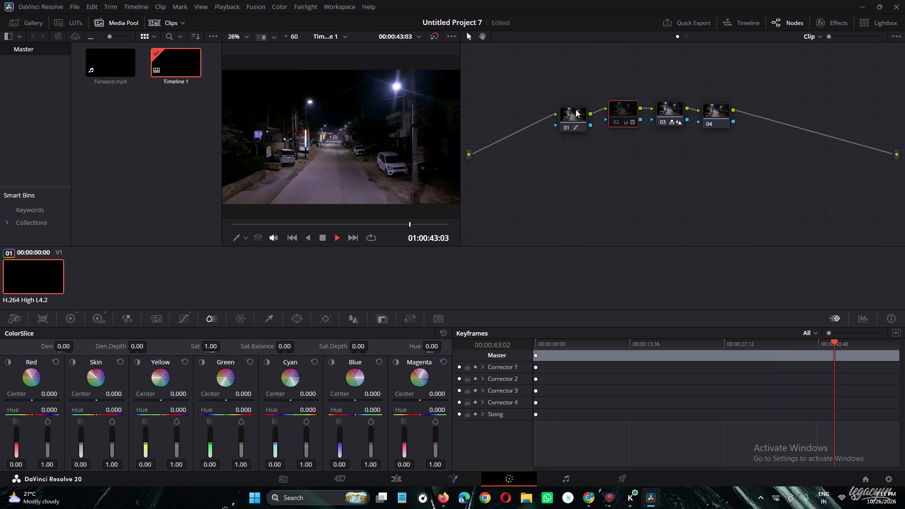
{"action": "left_click", "coordinate": [321, 242]}
Rearrange the node graph so node 02 sits above node 01 and node 03 sits beside node 02, above node 04.
{"action": "left_click", "coordinate": [668, 117]}
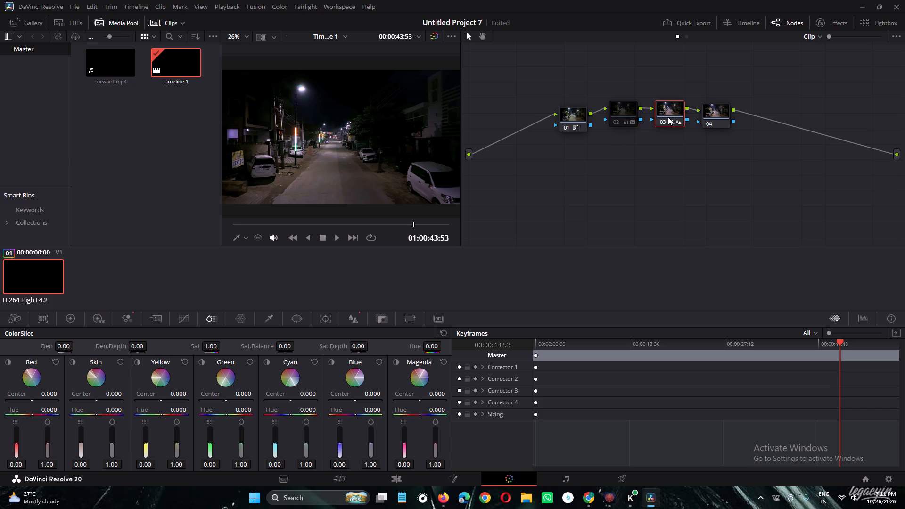
{"action": "left_click", "coordinate": [628, 111]}
{"action": "left_click", "coordinate": [632, 120]}
{"action": "left_click", "coordinate": [659, 107]}
{"action": "left_click_drag", "start_coordinate": [624, 117], "coordinate": [625, 144]}
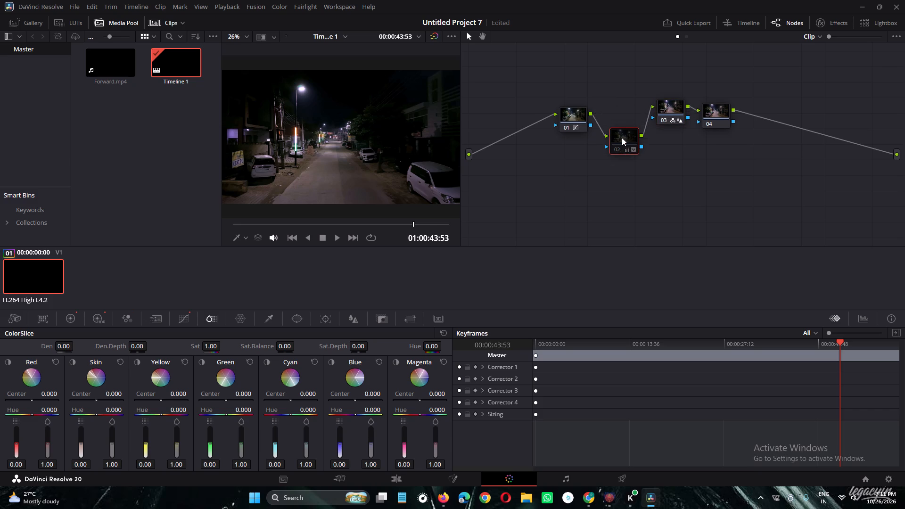
{"action": "left_click_drag", "start_coordinate": [622, 138], "coordinate": [615, 57]}
{"action": "left_click_drag", "start_coordinate": [667, 114], "coordinate": [576, 196]}
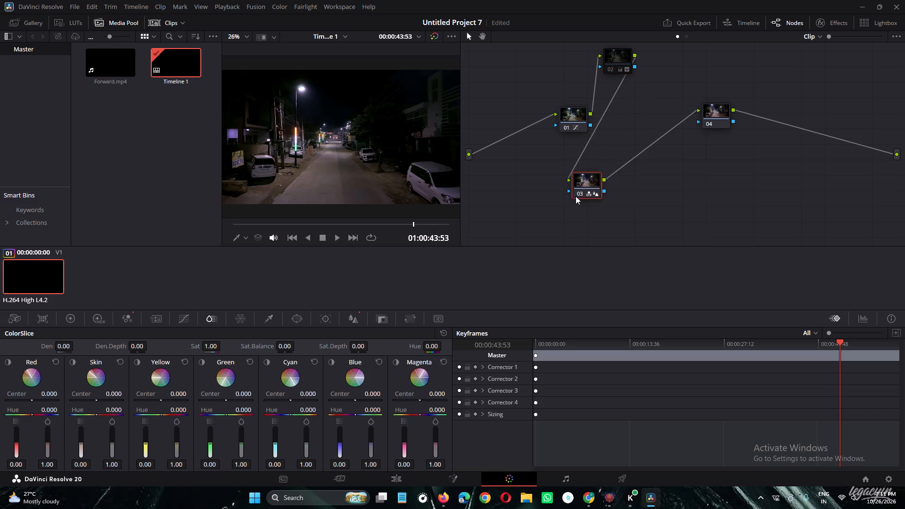
{"action": "left_click_drag", "start_coordinate": [576, 196], "coordinate": [478, 192]}
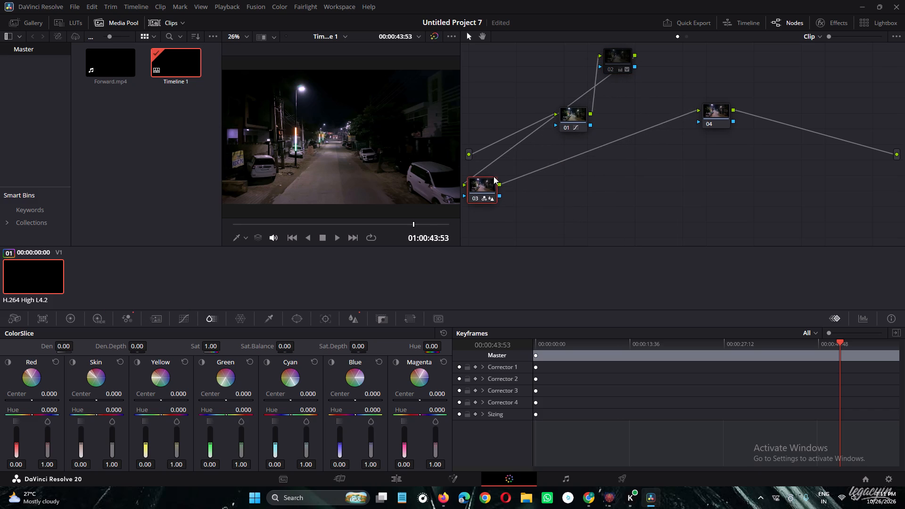
{"action": "left_click_drag", "start_coordinate": [480, 189], "coordinate": [679, 53]}
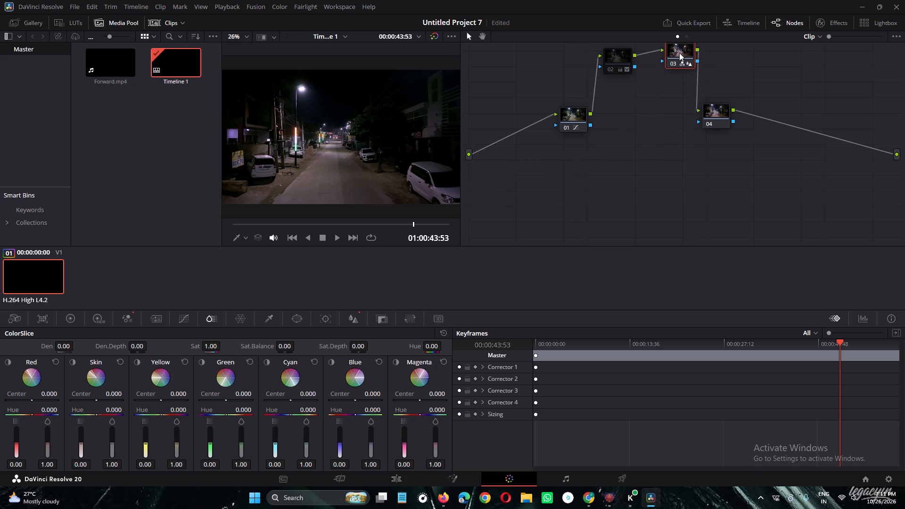
{"action": "left_click_drag", "start_coordinate": [679, 53], "coordinate": [678, 61]}
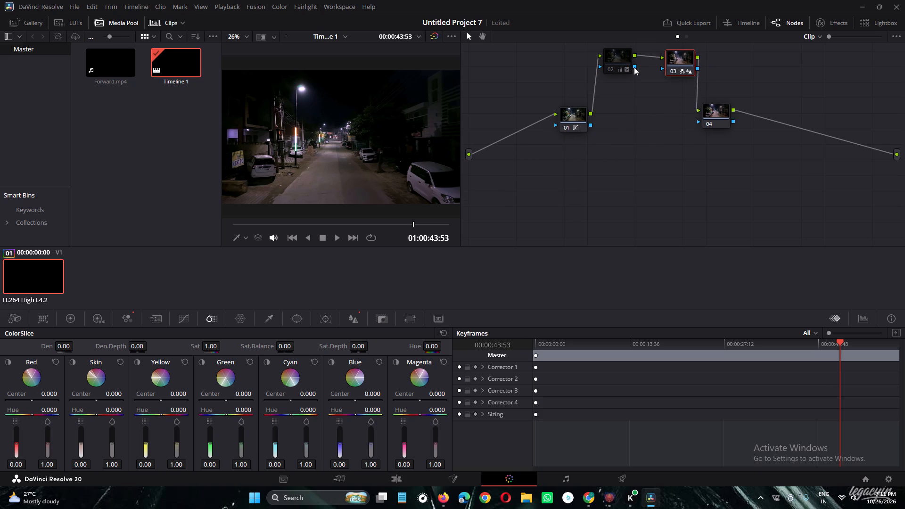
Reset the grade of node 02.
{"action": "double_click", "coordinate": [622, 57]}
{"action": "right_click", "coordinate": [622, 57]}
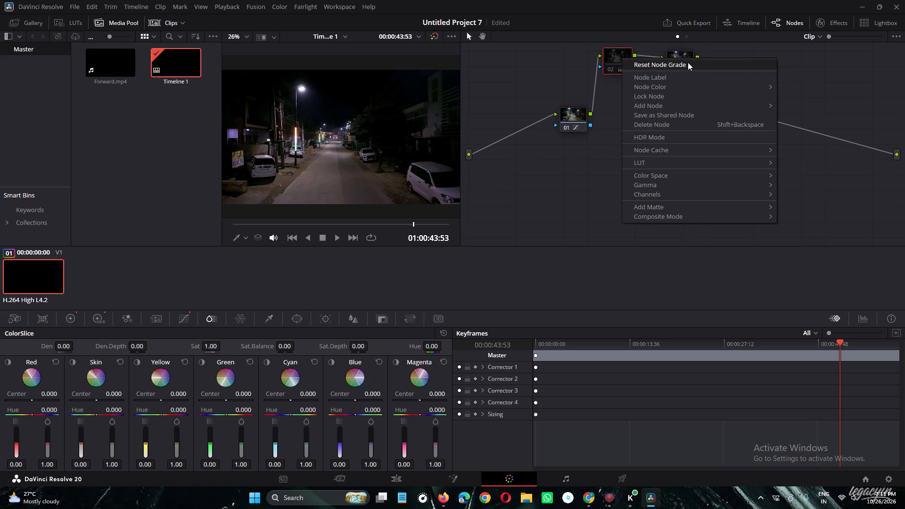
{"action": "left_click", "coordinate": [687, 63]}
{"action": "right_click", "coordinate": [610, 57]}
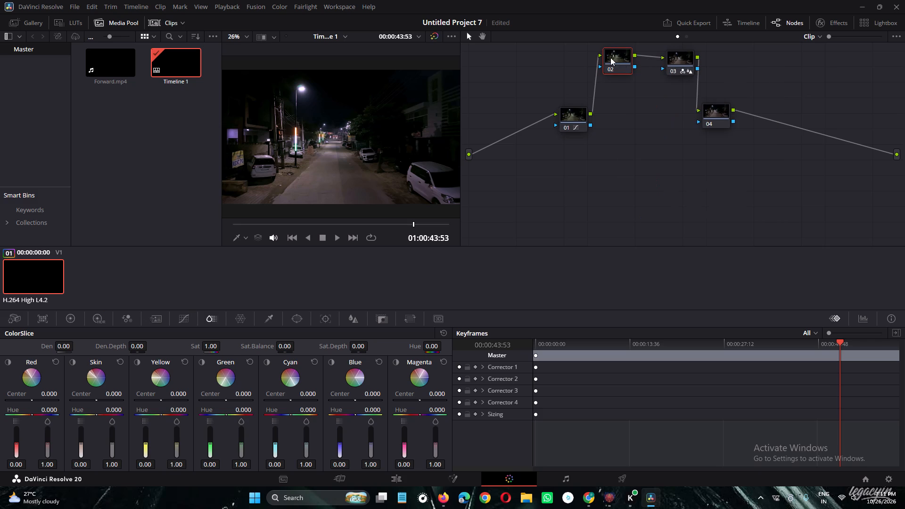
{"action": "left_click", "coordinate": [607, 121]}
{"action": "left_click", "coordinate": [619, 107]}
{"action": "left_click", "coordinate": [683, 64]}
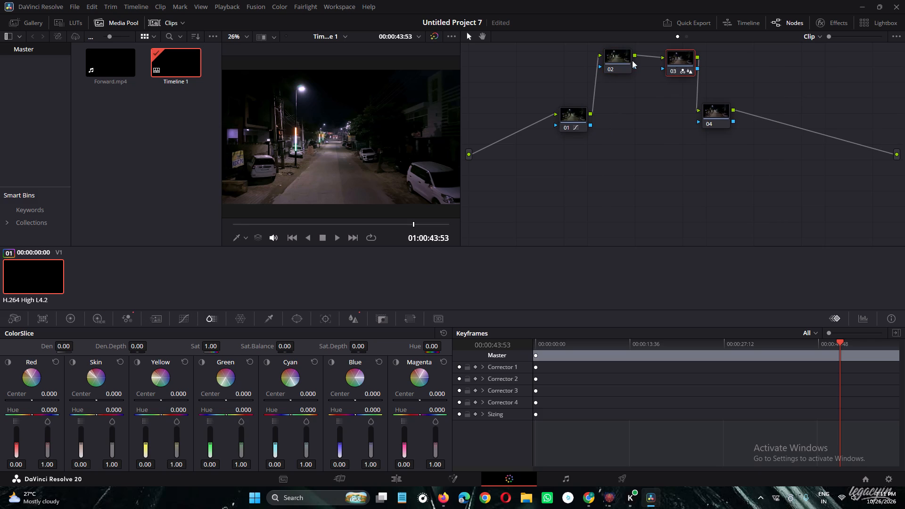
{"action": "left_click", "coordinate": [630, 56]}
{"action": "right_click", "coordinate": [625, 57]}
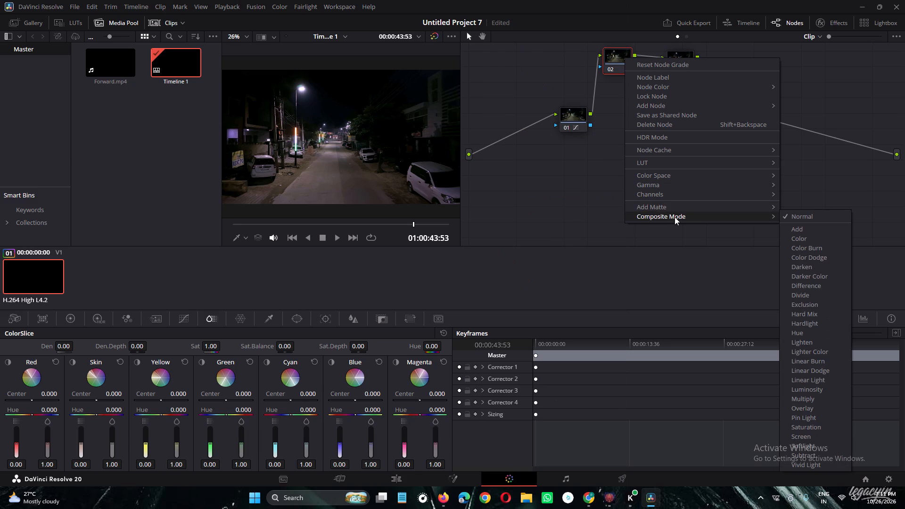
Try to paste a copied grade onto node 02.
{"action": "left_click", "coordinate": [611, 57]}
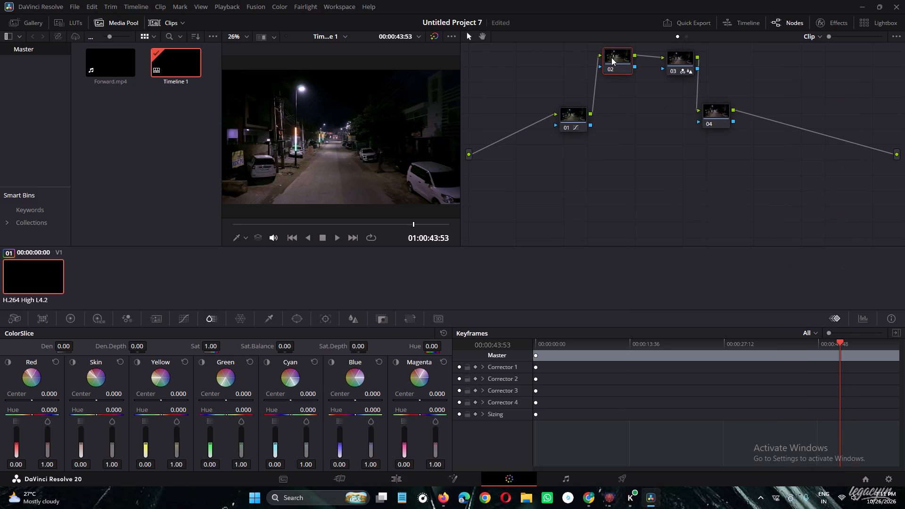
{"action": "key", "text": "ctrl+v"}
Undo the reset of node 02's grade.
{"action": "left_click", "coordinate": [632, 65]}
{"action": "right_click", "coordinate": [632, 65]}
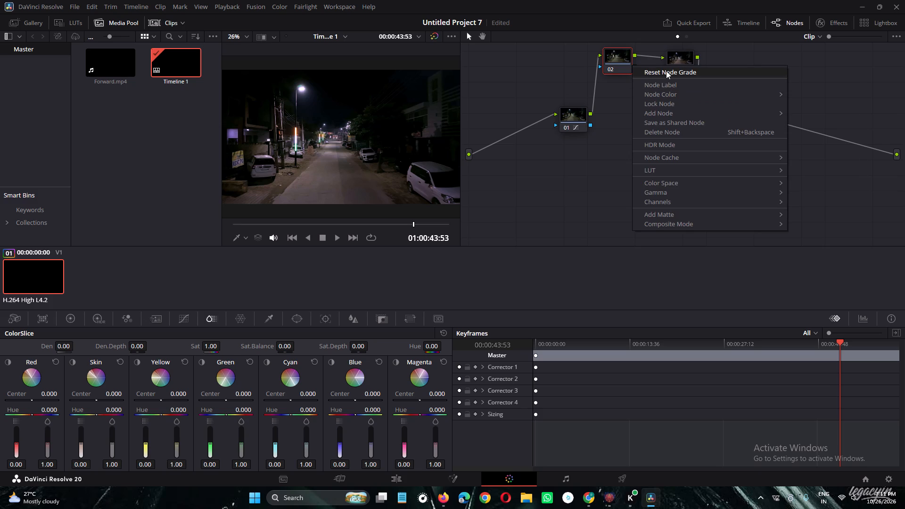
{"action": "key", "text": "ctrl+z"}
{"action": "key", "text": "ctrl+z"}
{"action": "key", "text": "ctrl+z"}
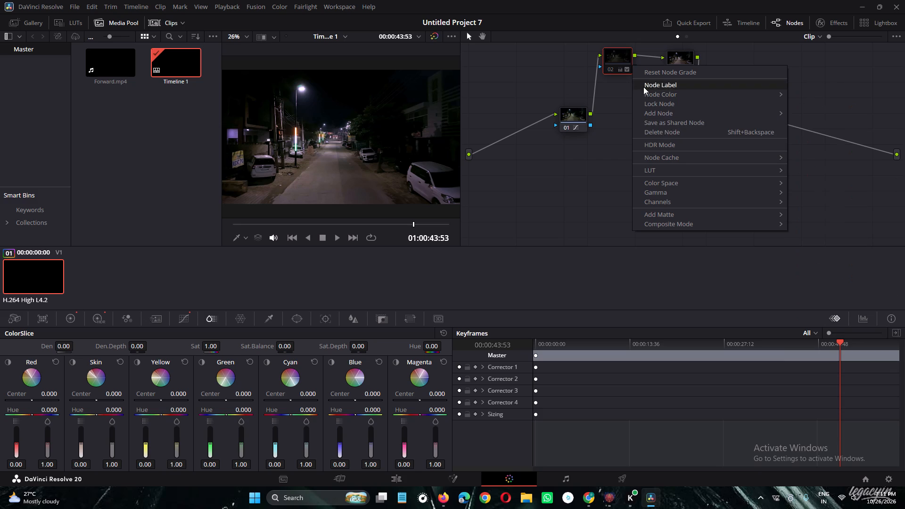
Reset the grade of node 02.
{"action": "left_click", "coordinate": [651, 71]}
{"action": "left_click", "coordinate": [616, 62]}
{"action": "right_click", "coordinate": [616, 62]}
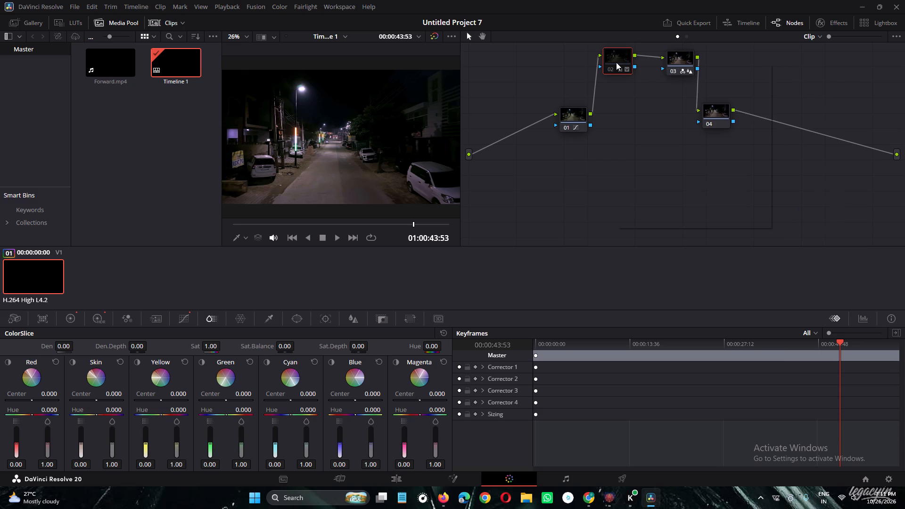
{"action": "left_click", "coordinate": [642, 65]}
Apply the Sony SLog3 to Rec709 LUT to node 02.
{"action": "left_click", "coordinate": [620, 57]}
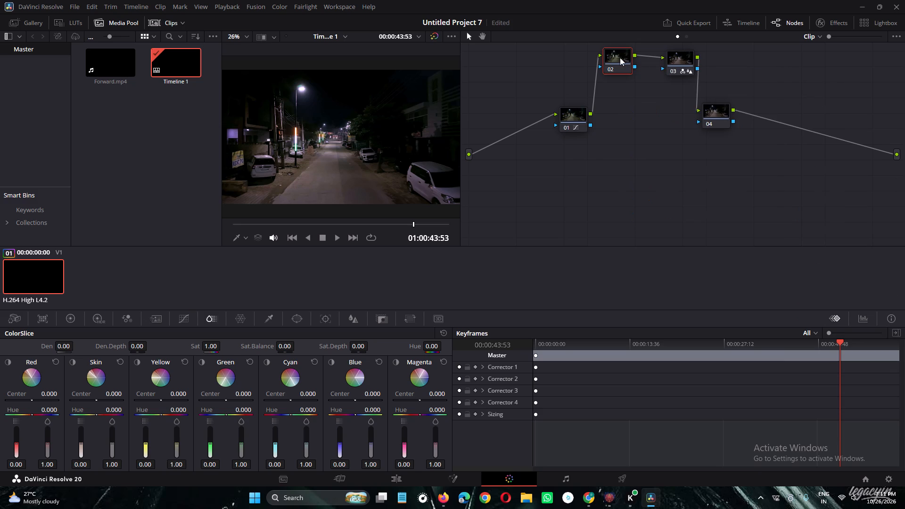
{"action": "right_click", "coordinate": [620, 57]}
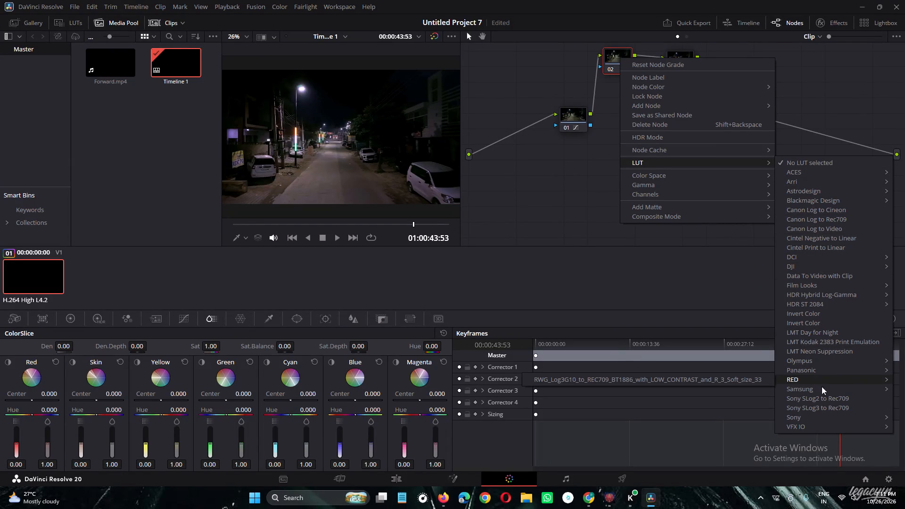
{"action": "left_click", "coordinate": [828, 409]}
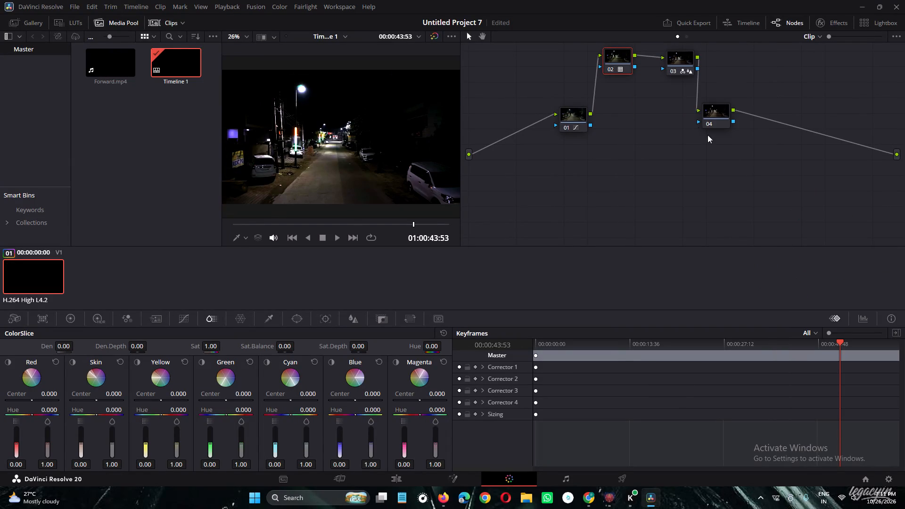
Apply the Blackmagic Cinema Camera Film to Rec709 LUT to node 02.
{"action": "right_click", "coordinate": [622, 56]}
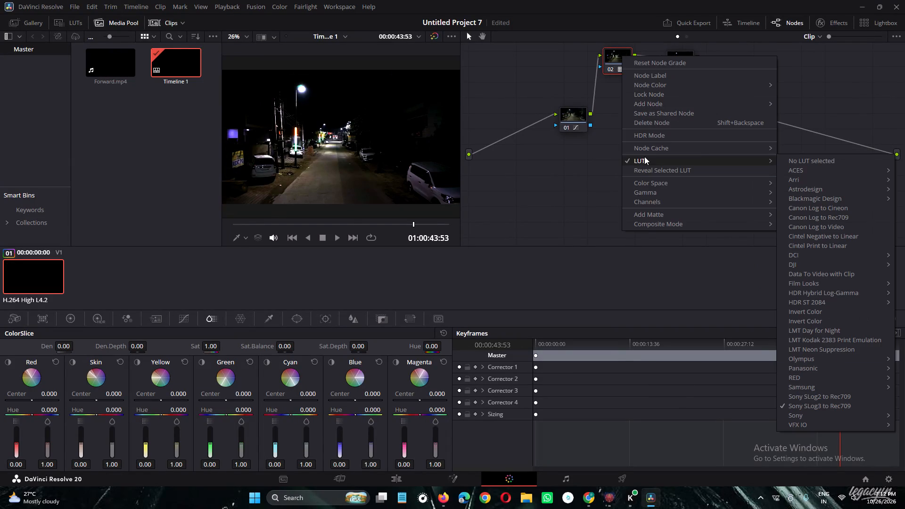
{"action": "left_click", "coordinate": [821, 191]}
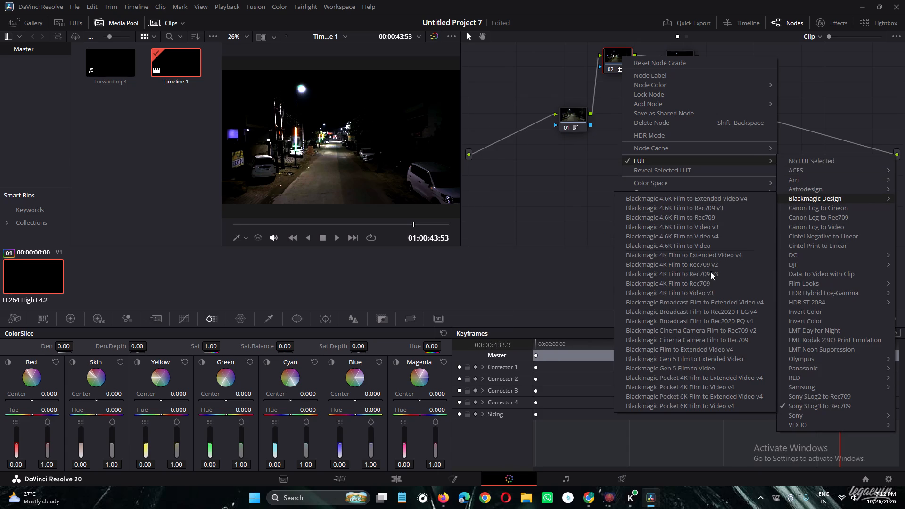
{"action": "left_click", "coordinate": [703, 337]}
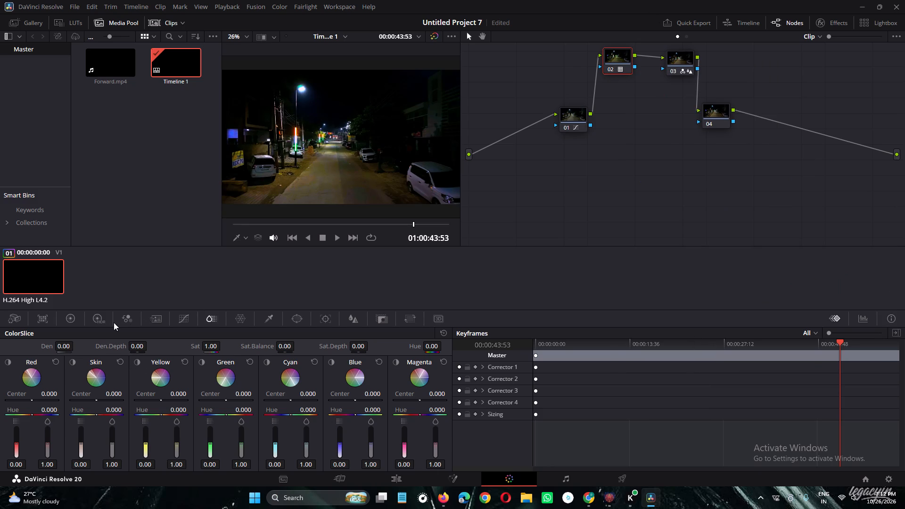
Raise the master gamma of node 02's primaries color wheels to about 0.07.
{"action": "left_click", "coordinate": [128, 315]}
{"action": "left_click", "coordinate": [184, 321]}
{"action": "left_click", "coordinate": [66, 320]}
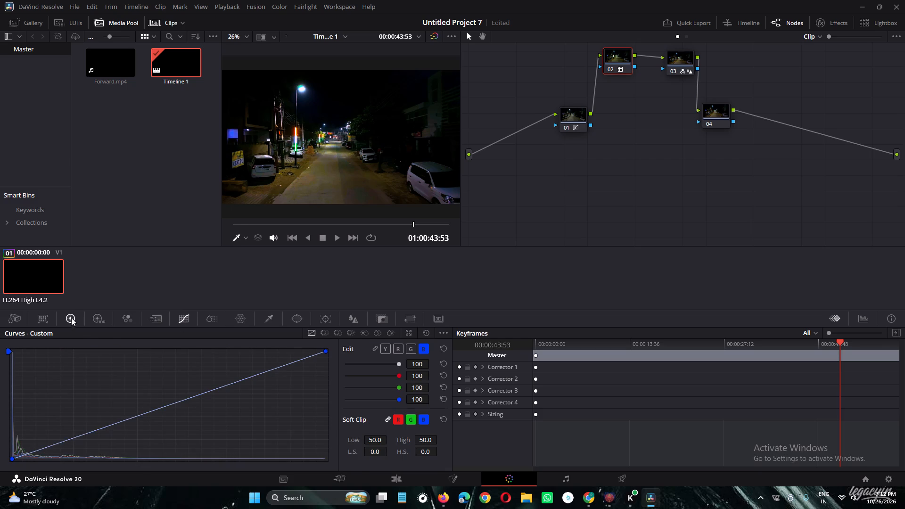
{"action": "scroll", "coordinate": [192, 387], "scroll_direction": "down", "scroll_amount": 3}
{"action": "left_click_drag", "start_coordinate": [165, 444], "coordinate": [184, 446]}
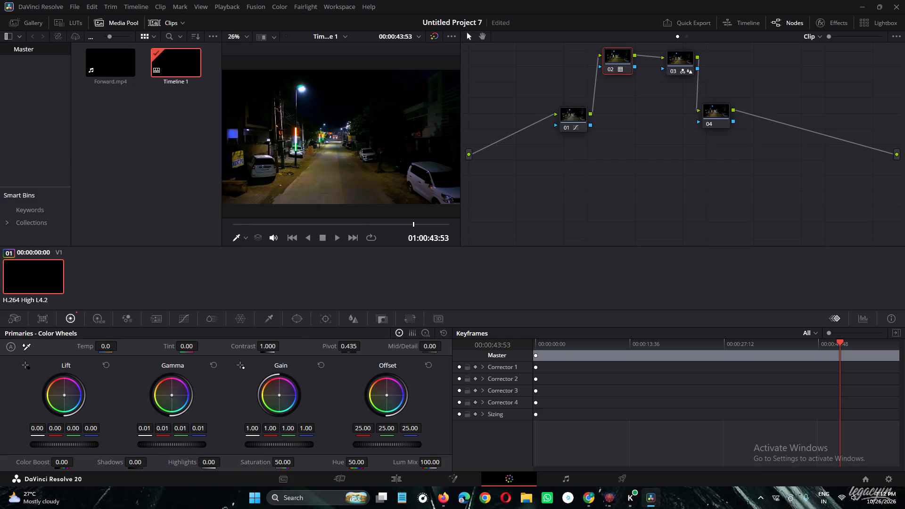
{"action": "left_click_drag", "start_coordinate": [184, 446], "coordinate": [275, 427]}
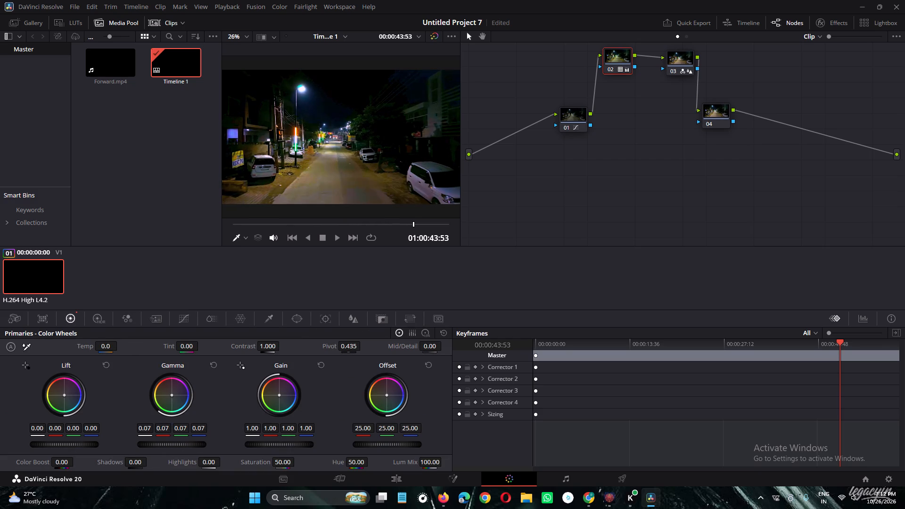
Balance node 02's primaries color wheels with master lift about 0.03, gamma about 0.02 and gain about 1.61.
{"action": "left_click_drag", "start_coordinate": [275, 427], "coordinate": [250, 420]}
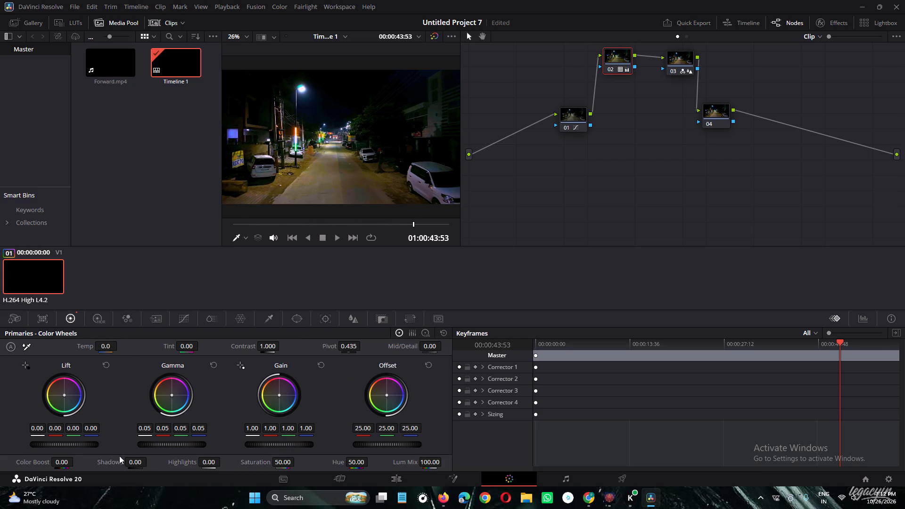
{"action": "left_click_drag", "start_coordinate": [67, 443], "coordinate": [98, 441]}
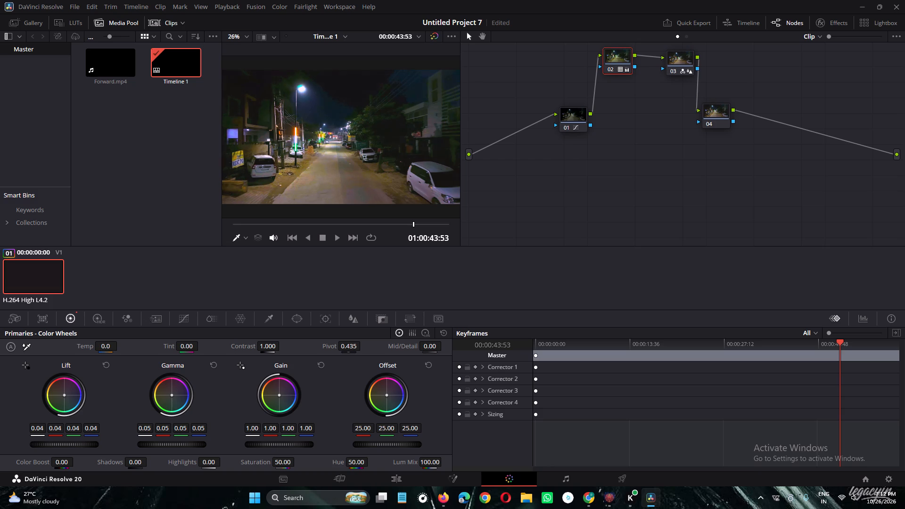
{"action": "left_click_drag", "start_coordinate": [98, 441], "coordinate": [75, 442]}
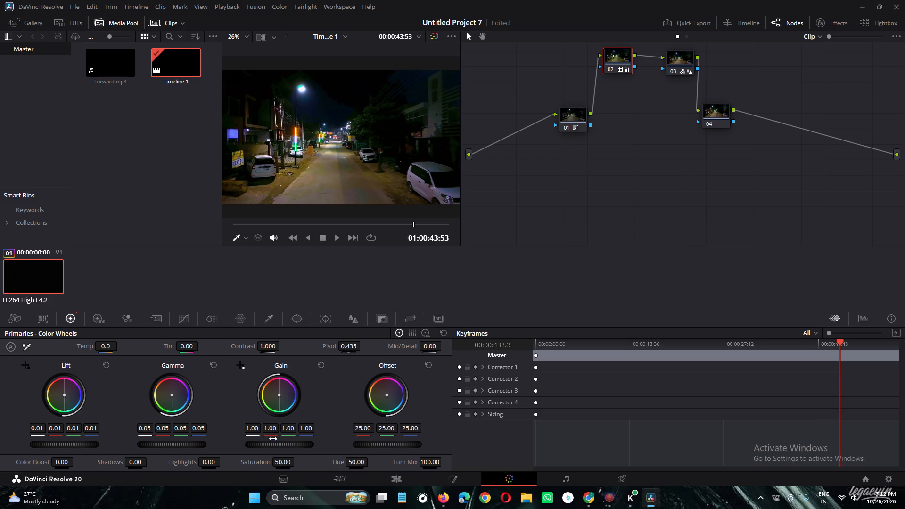
{"action": "left_click_drag", "start_coordinate": [273, 446], "coordinate": [337, 442]}
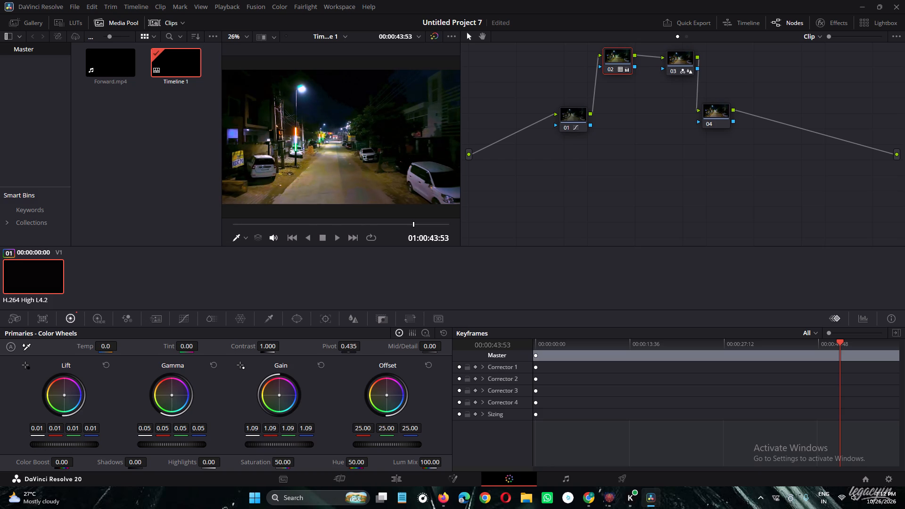
{"action": "left_click_drag", "start_coordinate": [337, 442], "coordinate": [588, 423]}
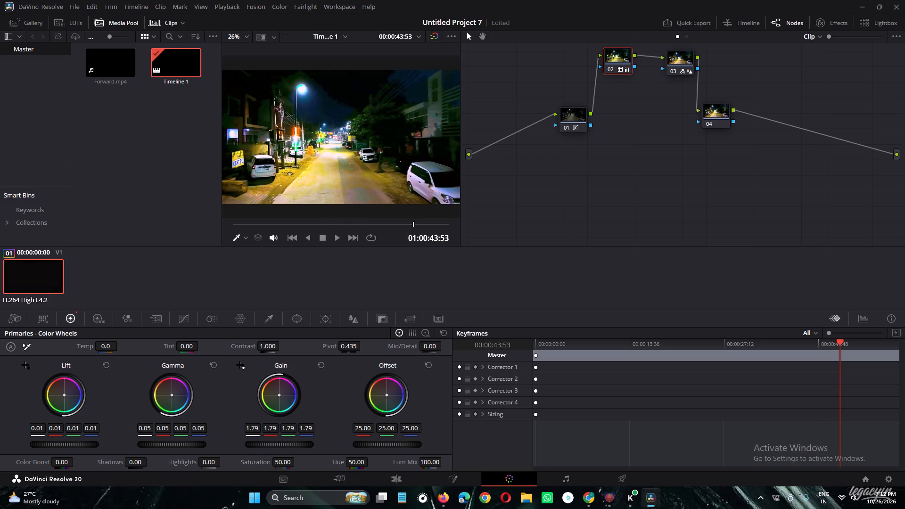
{"action": "left_click_drag", "start_coordinate": [588, 423], "coordinate": [574, 427]}
{"action": "left_click_drag", "start_coordinate": [61, 443], "coordinate": [28, 451]}
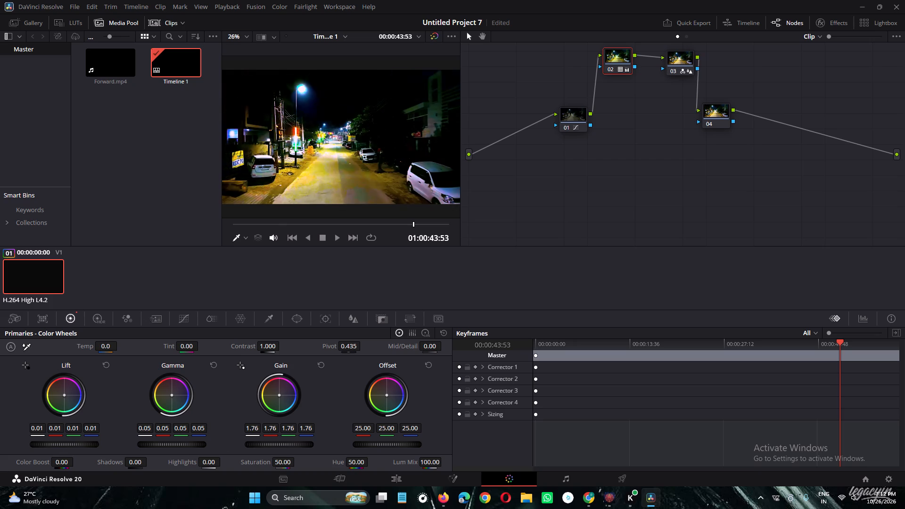
{"action": "left_click_drag", "start_coordinate": [28, 451], "coordinate": [61, 448]}
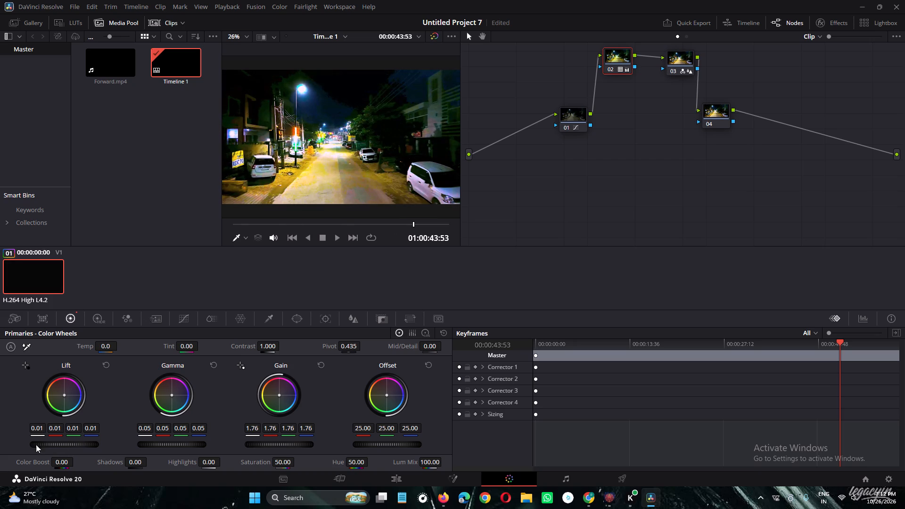
{"action": "left_click_drag", "start_coordinate": [153, 444], "coordinate": [52, 431]}
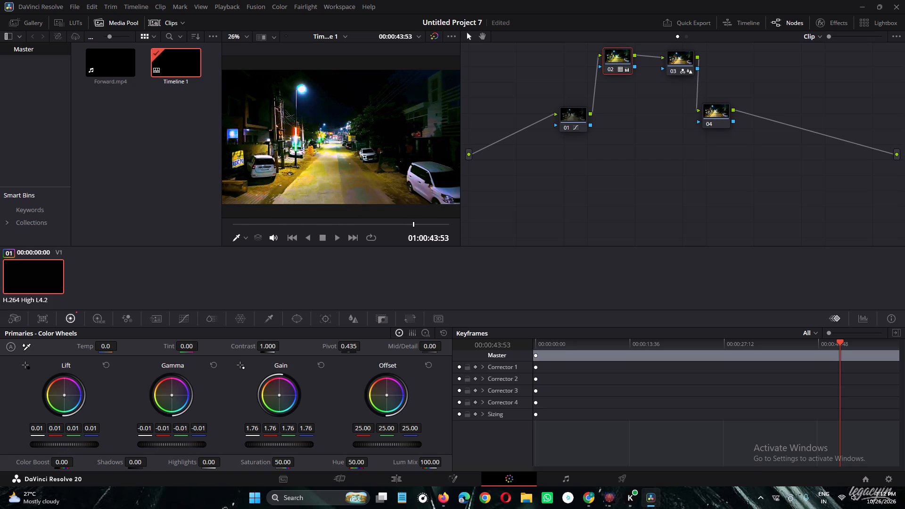
{"action": "left_click_drag", "start_coordinate": [52, 431], "coordinate": [106, 433]}
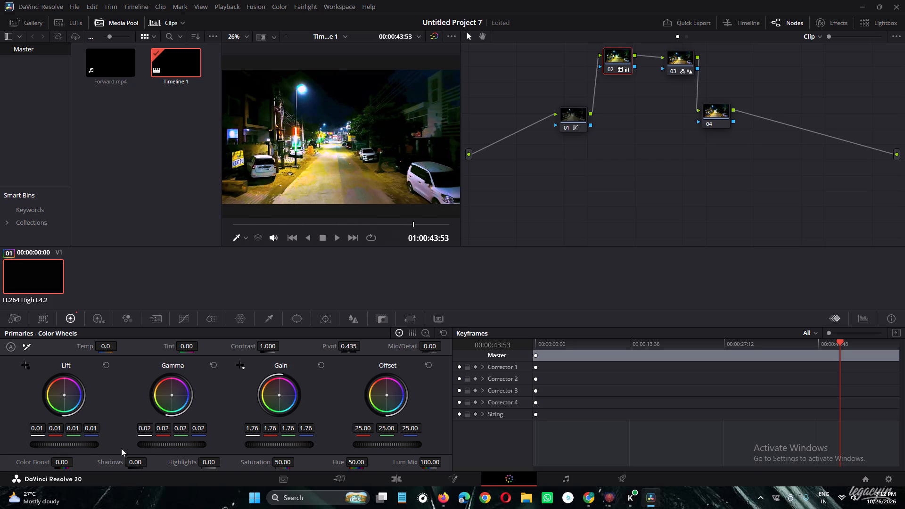
{"action": "left_click", "coordinate": [79, 440]}
{"action": "left_click_drag", "start_coordinate": [36, 444], "coordinate": [58, 448]}
{"action": "left_click_drag", "start_coordinate": [280, 443], "coordinate": [298, 447]}
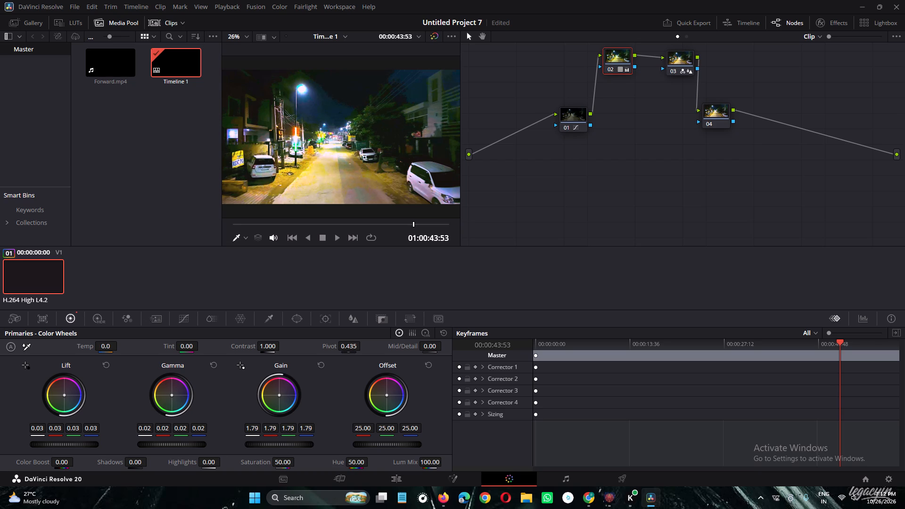
{"action": "left_click_drag", "start_coordinate": [298, 447], "coordinate": [224, 451]}
Lower the master offset of node 02's primaries color wheels to about 23.75.
{"action": "left_click_drag", "start_coordinate": [372, 442], "coordinate": [406, 442]}
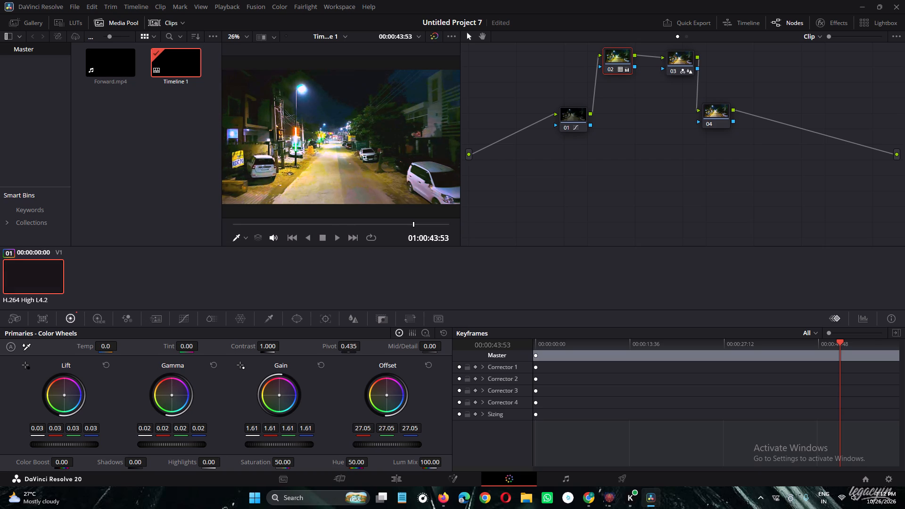
{"action": "left_click_drag", "start_coordinate": [406, 442], "coordinate": [323, 438]}
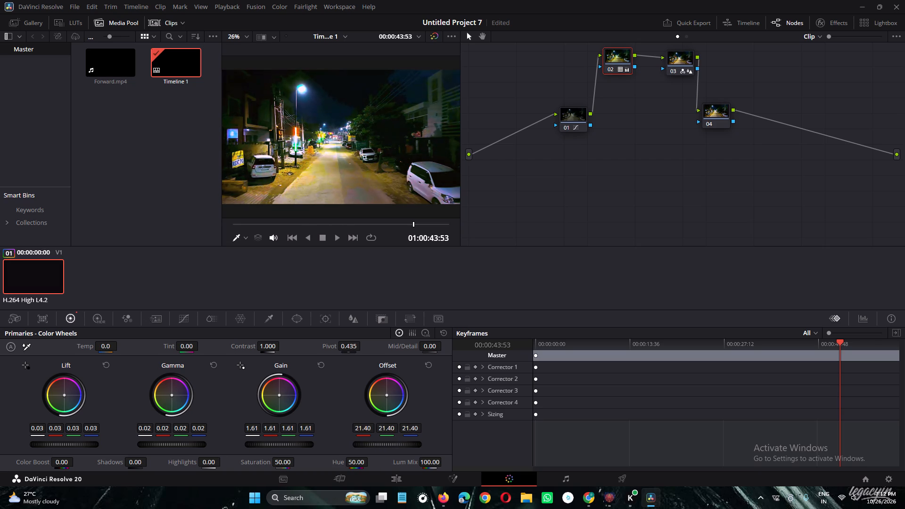
{"action": "left_click_drag", "start_coordinate": [323, 438], "coordinate": [362, 438]}
Cool node 02 by setting the primaries temperature to about -880.
{"action": "left_click_drag", "start_coordinate": [109, 344], "coordinate": [57, 340]}
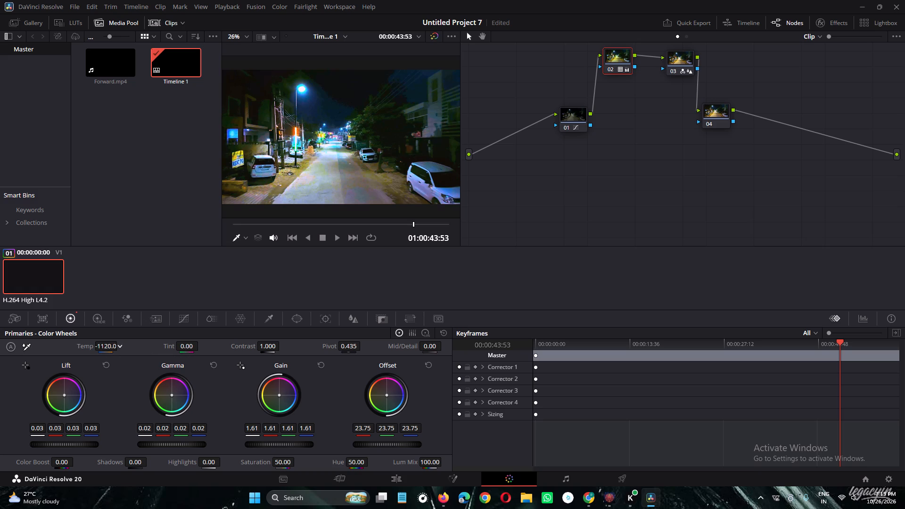
{"action": "left_click_drag", "start_coordinate": [57, 340], "coordinate": [68, 345]}
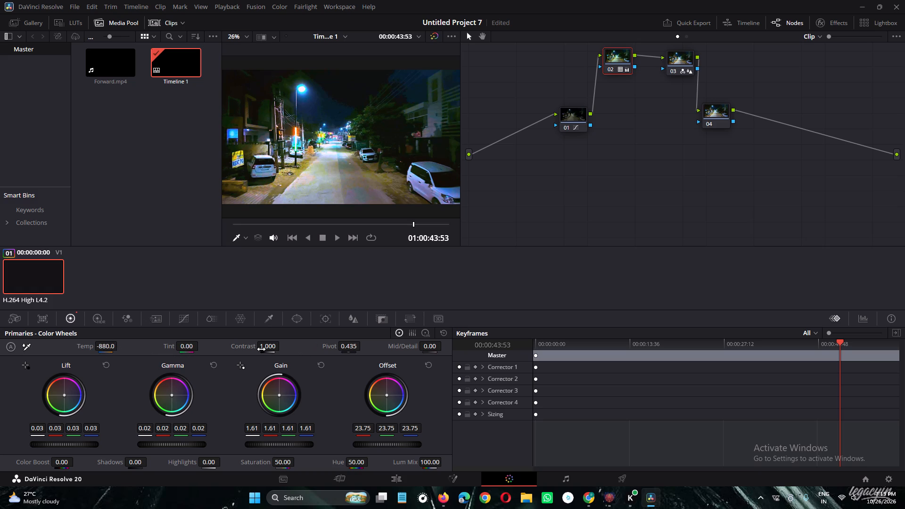
Reduce node 02's primaries contrast to about 0.920 with the pivot at about 0.019.
{"action": "left_click_drag", "start_coordinate": [271, 347], "coordinate": [215, 350]}
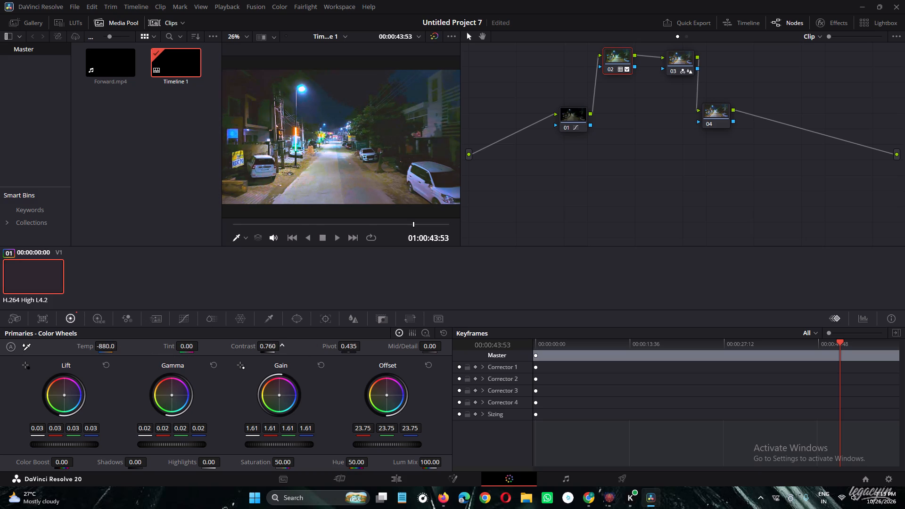
{"action": "left_click_drag", "start_coordinate": [215, 350], "coordinate": [252, 345]}
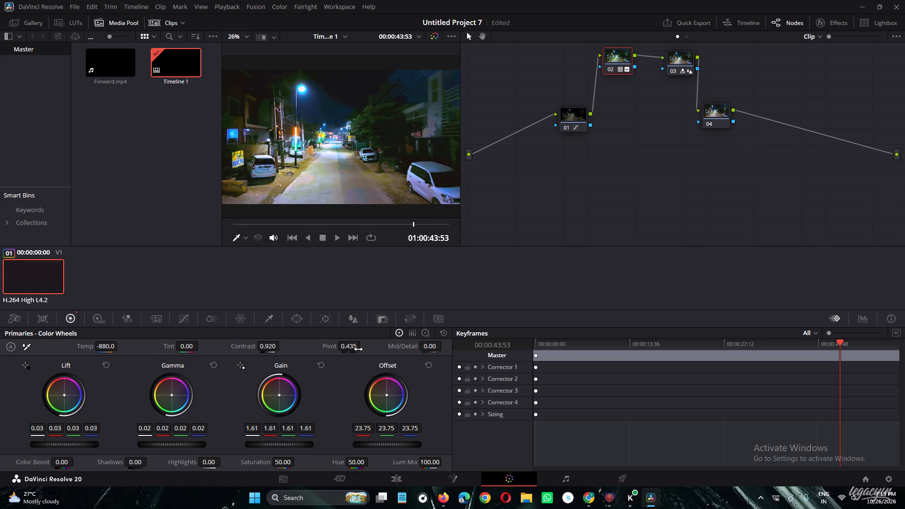
{"action": "left_click_drag", "start_coordinate": [357, 349], "coordinate": [271, 321]}
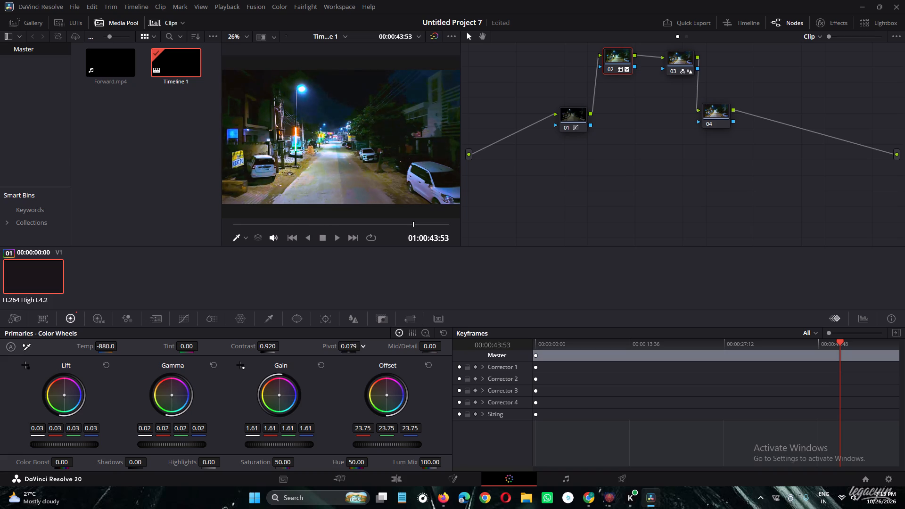
{"action": "left_click_drag", "start_coordinate": [271, 321], "coordinate": [259, 316]}
Raise node 02's primaries midtone detail to 100.
{"action": "left_click_drag", "start_coordinate": [427, 350], "coordinate": [469, 352]}
{"action": "left_click_drag", "start_coordinate": [469, 352], "coordinate": [500, 248]}
With the clip playing back, set the contrast of node 02's High Dynamic Range color wheels to about 0.892.
{"action": "left_click", "coordinate": [339, 236]}
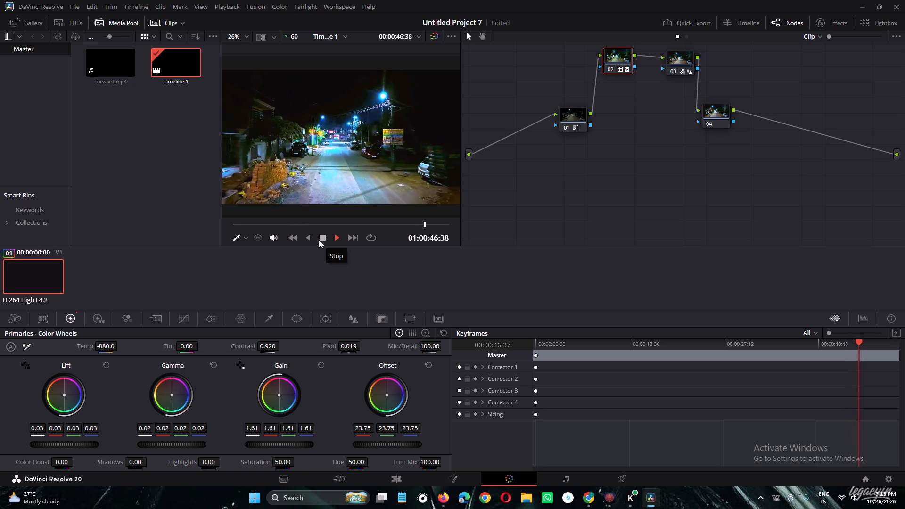
{"action": "left_click", "coordinate": [92, 317]}
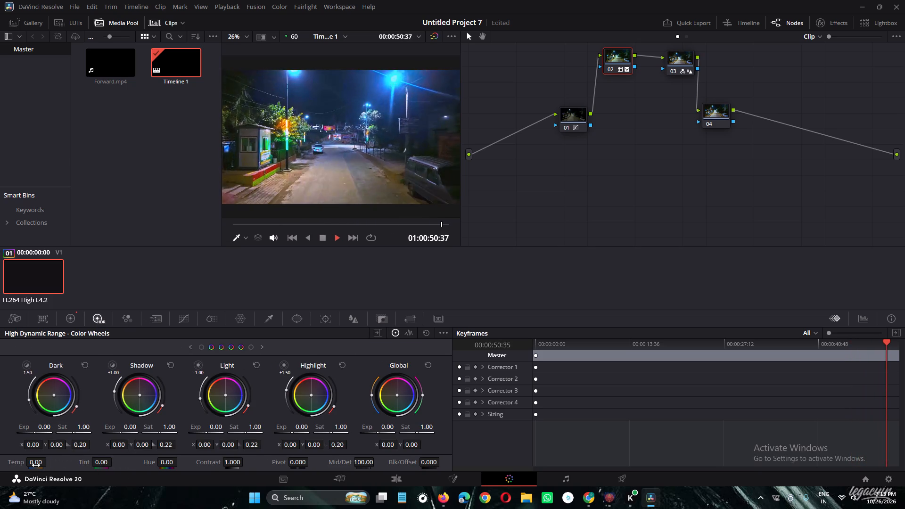
{"action": "left_click_drag", "start_coordinate": [232, 463], "coordinate": [173, 476]}
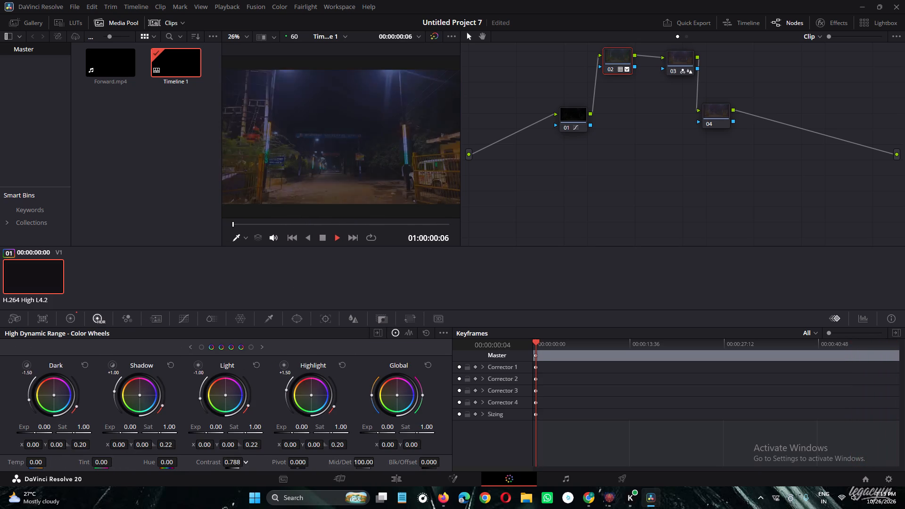
{"action": "left_click_drag", "start_coordinate": [173, 476], "coordinate": [337, 467]}
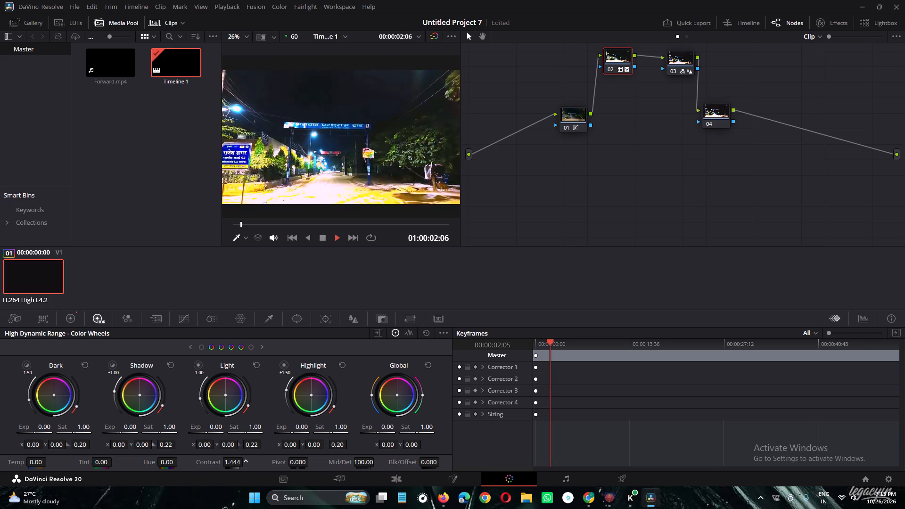
{"action": "left_click_drag", "start_coordinate": [337, 467], "coordinate": [244, 463]}
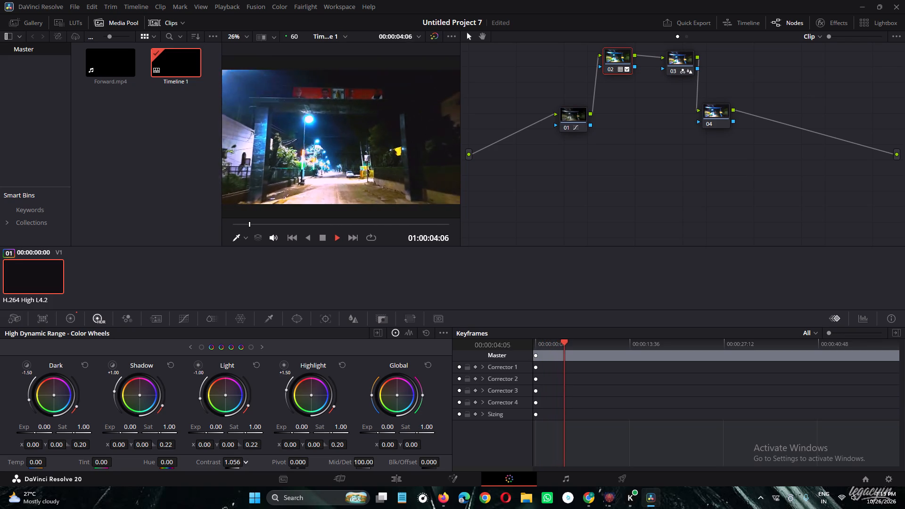
{"action": "left_click_drag", "start_coordinate": [244, 463], "coordinate": [208, 465]}
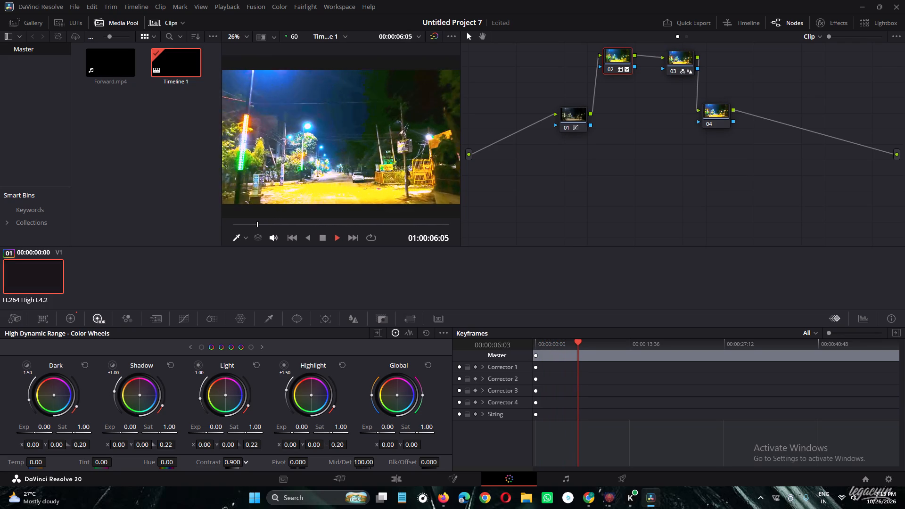
{"action": "left_click_drag", "start_coordinate": [208, 465], "coordinate": [206, 464]}
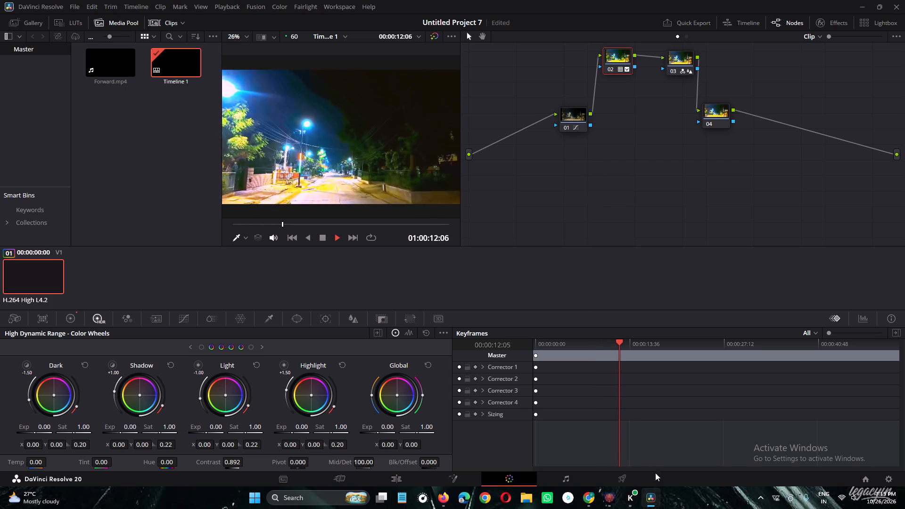
Open the context options of Timeline 1 in the media pool.
{"action": "right_click_drag", "start_coordinate": [183, 55], "coordinate": [178, 54]}
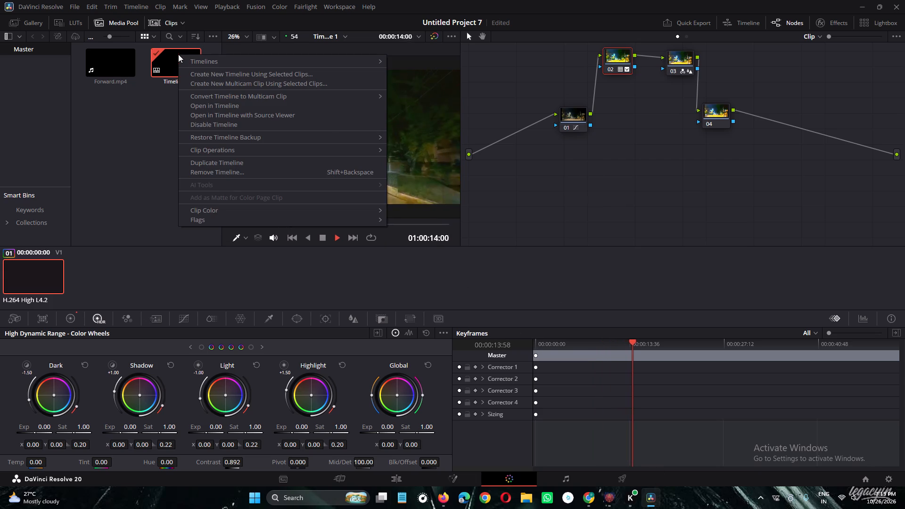